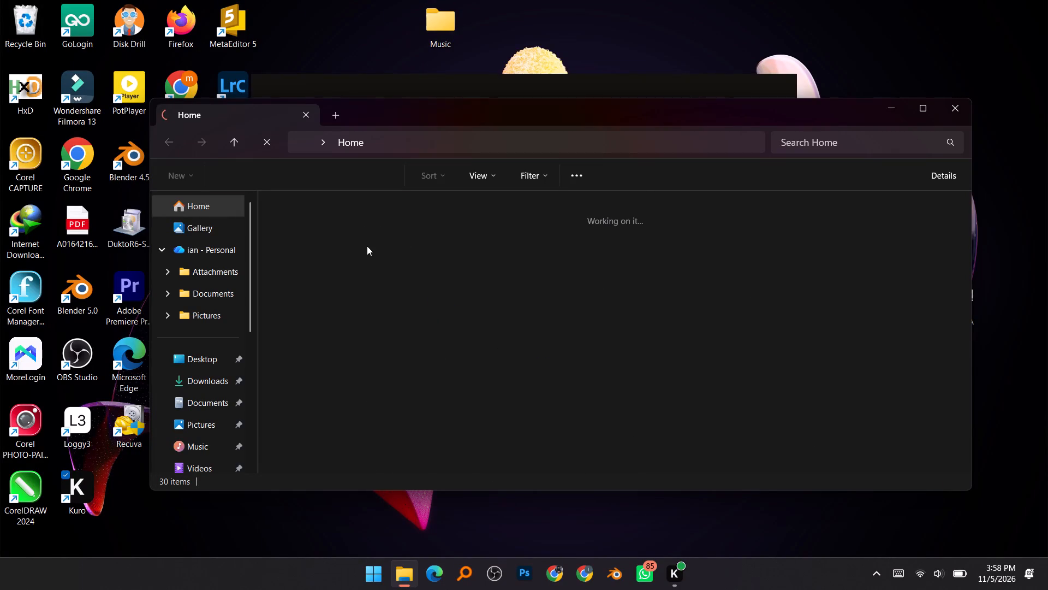
# Open the EXECUTIVE folder on New Volume (E:) and select the Untitled-1 logo image.
pyautogui.scroll(-4, 182, 363)
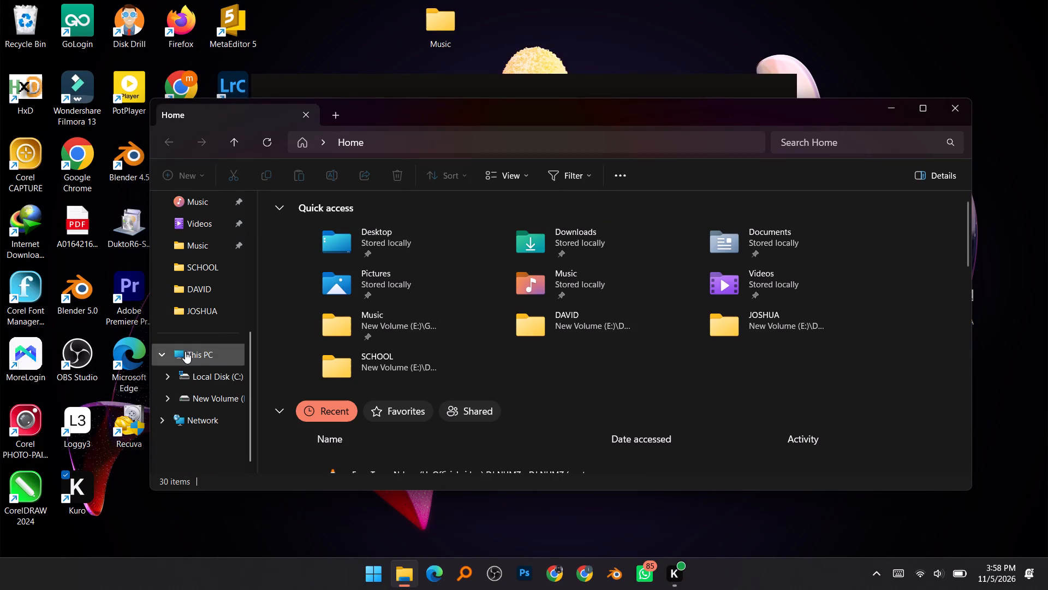
pyautogui.click(203, 394)
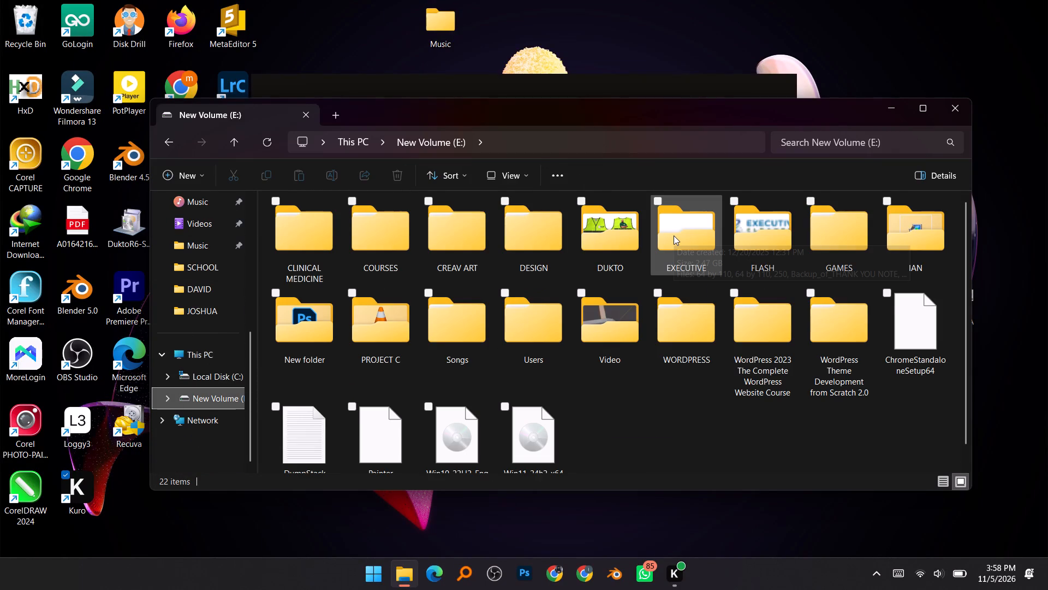
pyautogui.doubleClick(760, 229)
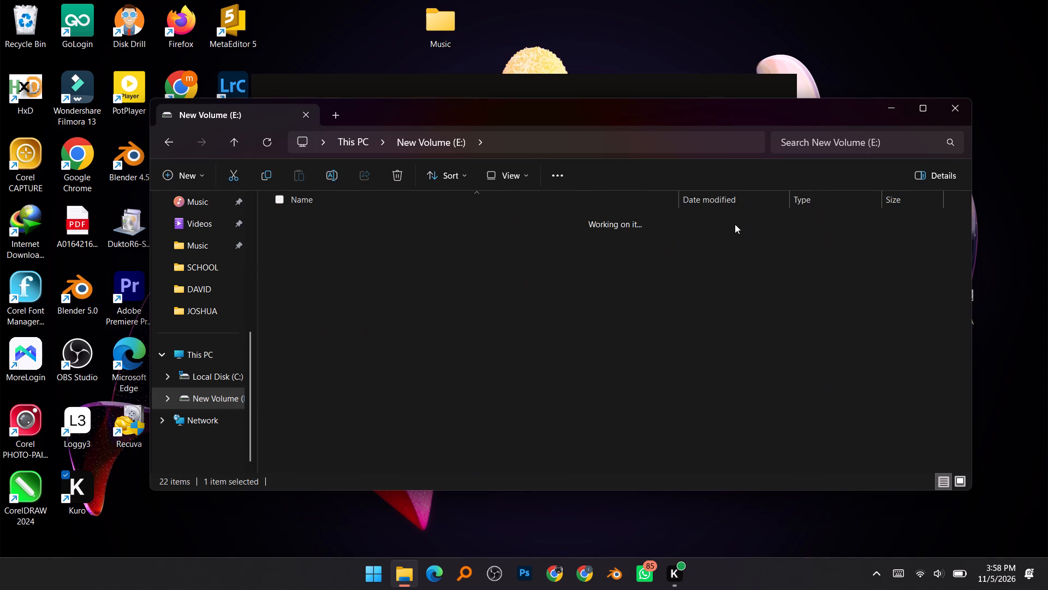
pyautogui.click(233, 136)
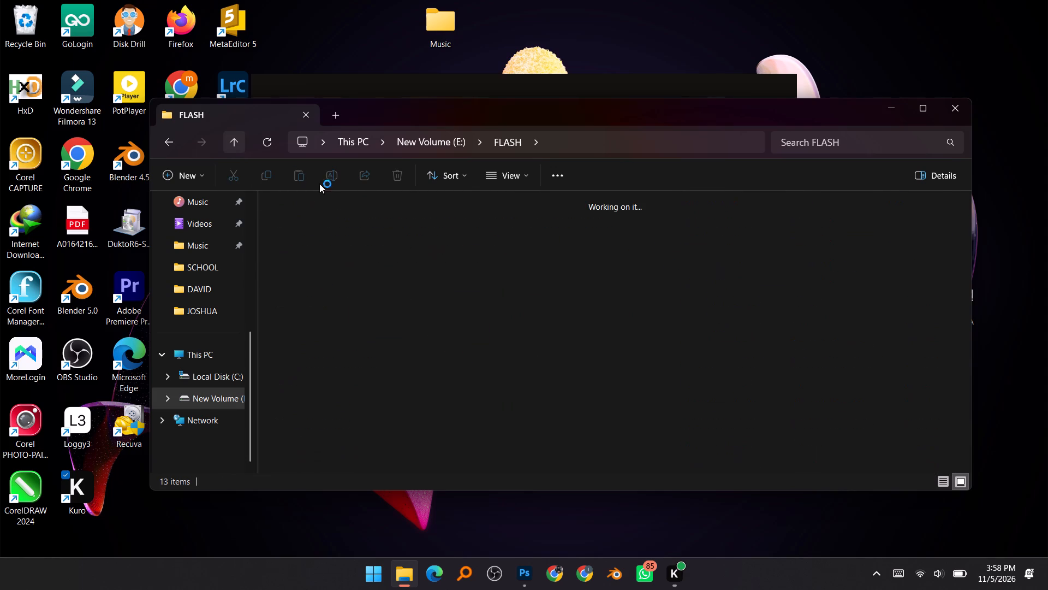
pyautogui.doubleClick(702, 233)
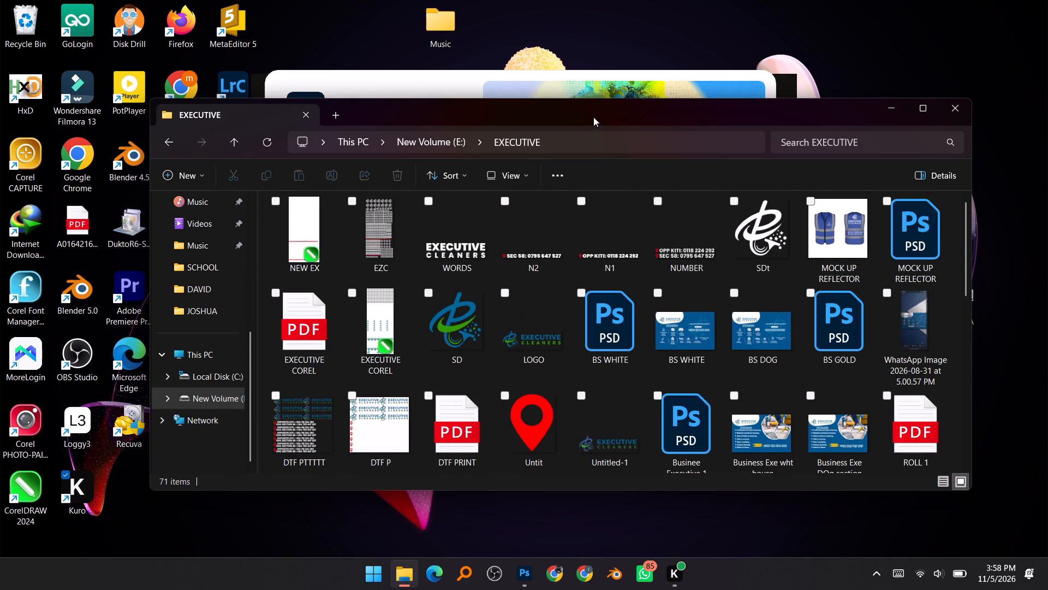
pyautogui.moveTo(592, 115); pyautogui.dragTo(582, 131)
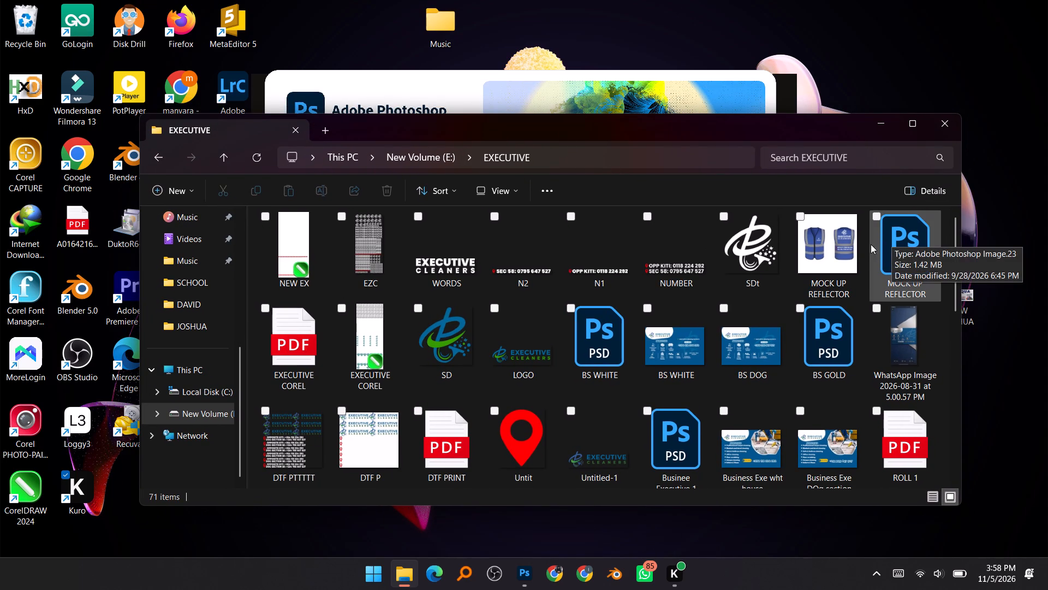
pyautogui.scroll(-1, 636, 312)
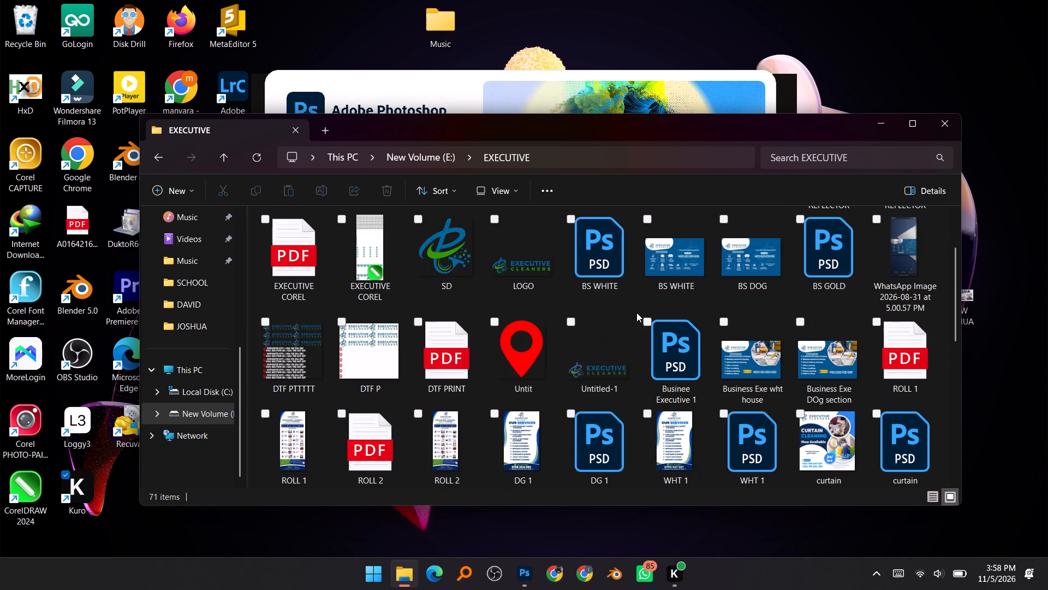
pyautogui.click(608, 352)
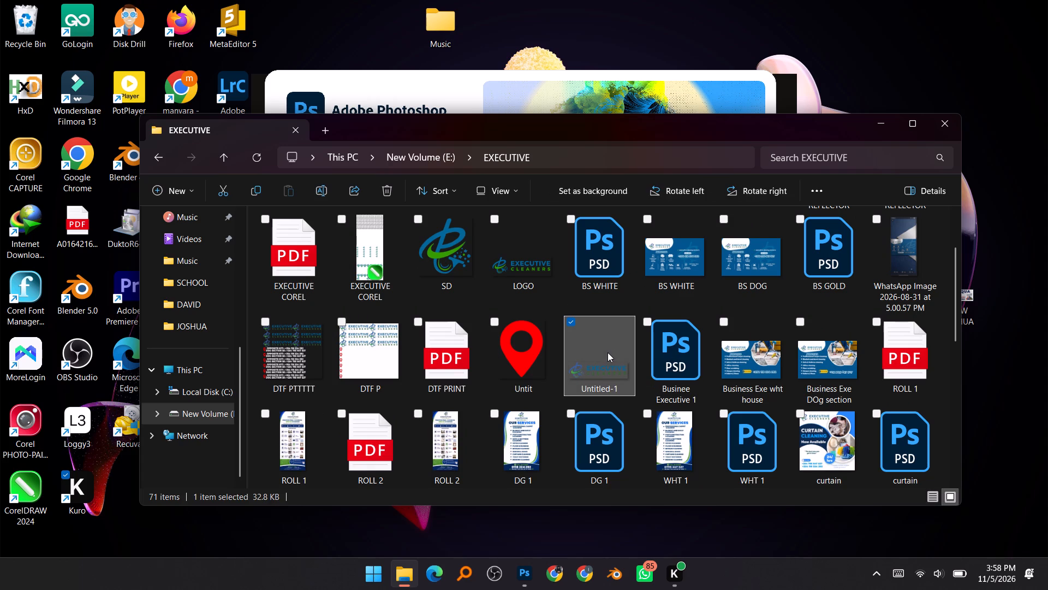
# Look through the Downloads folder in a second File Explorer window for usable design files, then close that window.
pyautogui.press('super+e')
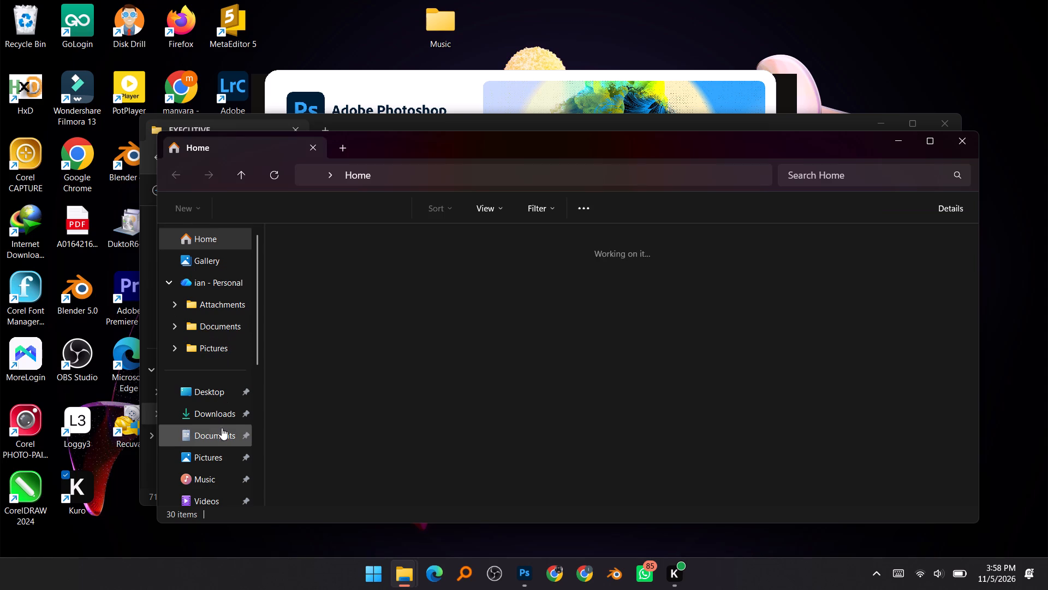
pyautogui.click(218, 415)
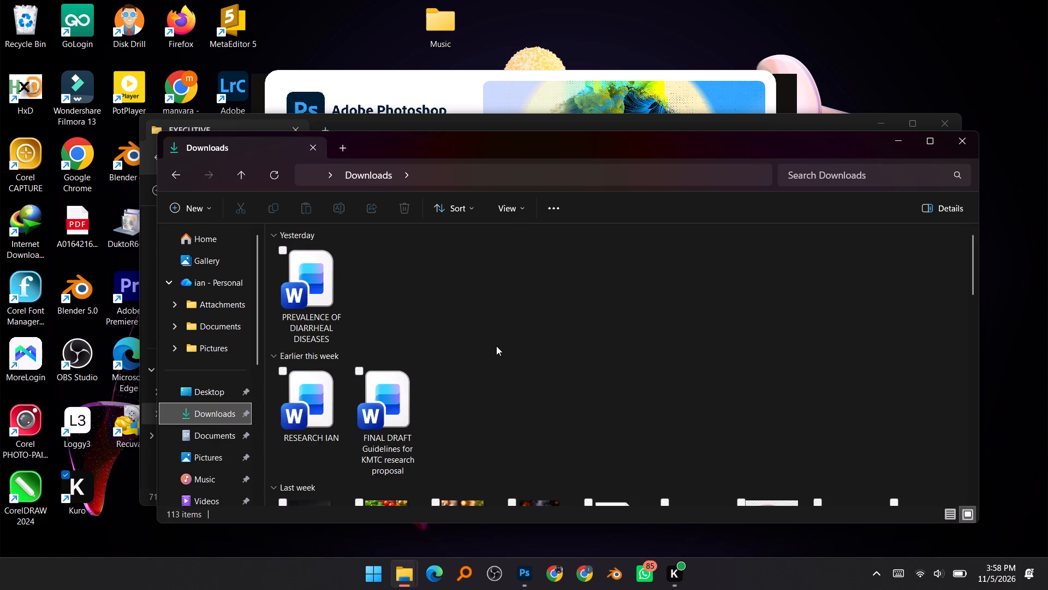
pyautogui.scroll(-2, 496, 346)
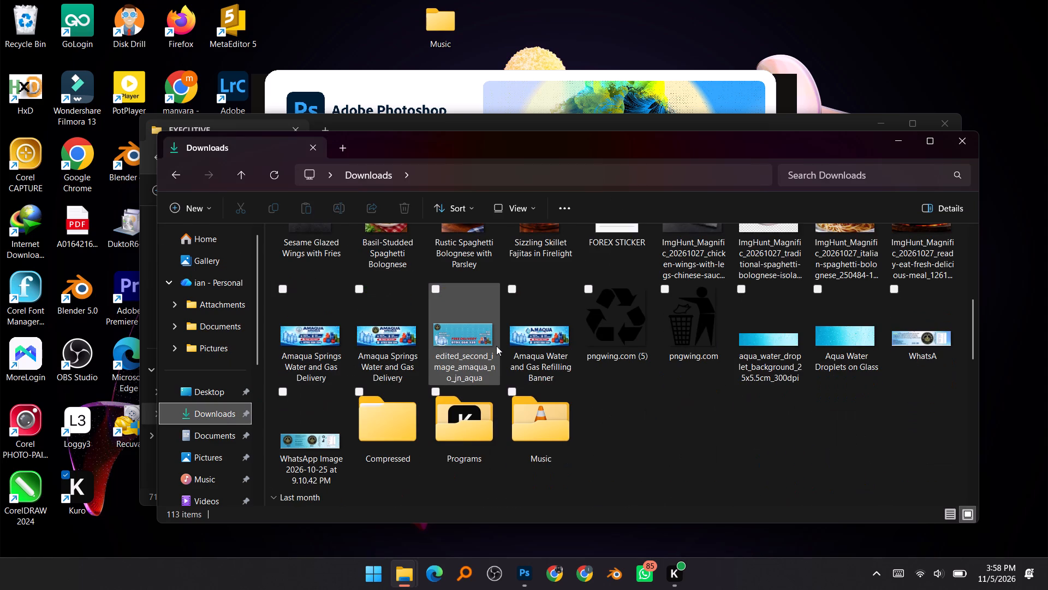
pyautogui.scroll(-2, 496, 346)
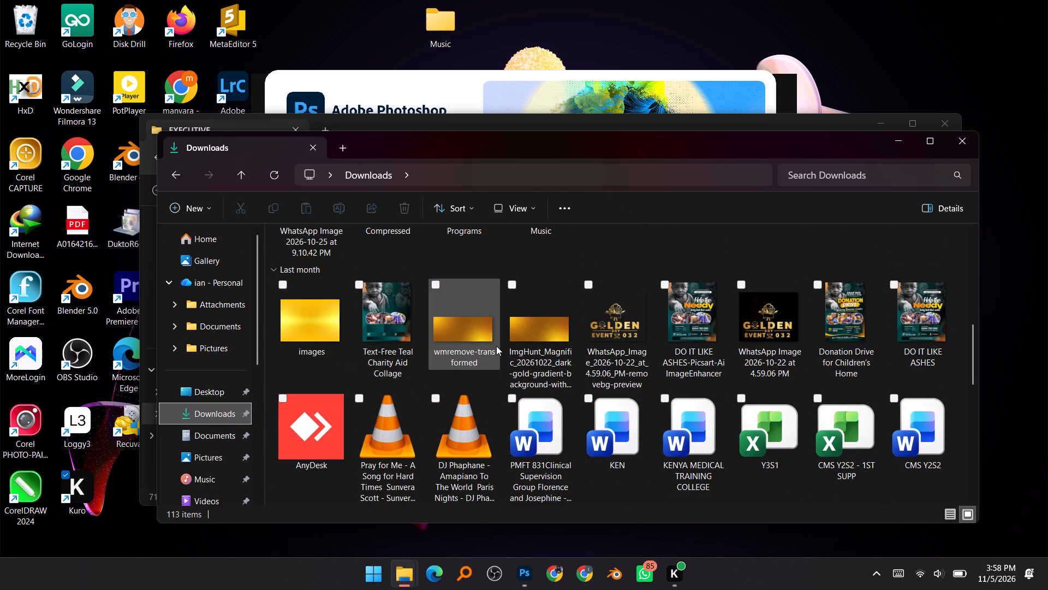
pyautogui.scroll(-1, 496, 346)
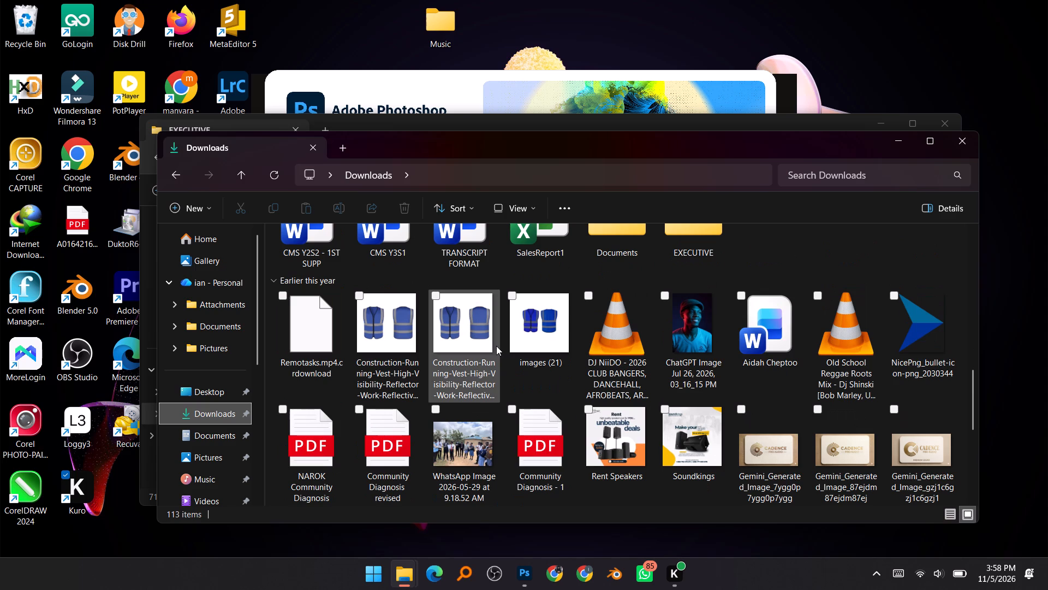
pyautogui.scroll(-2, 496, 346)
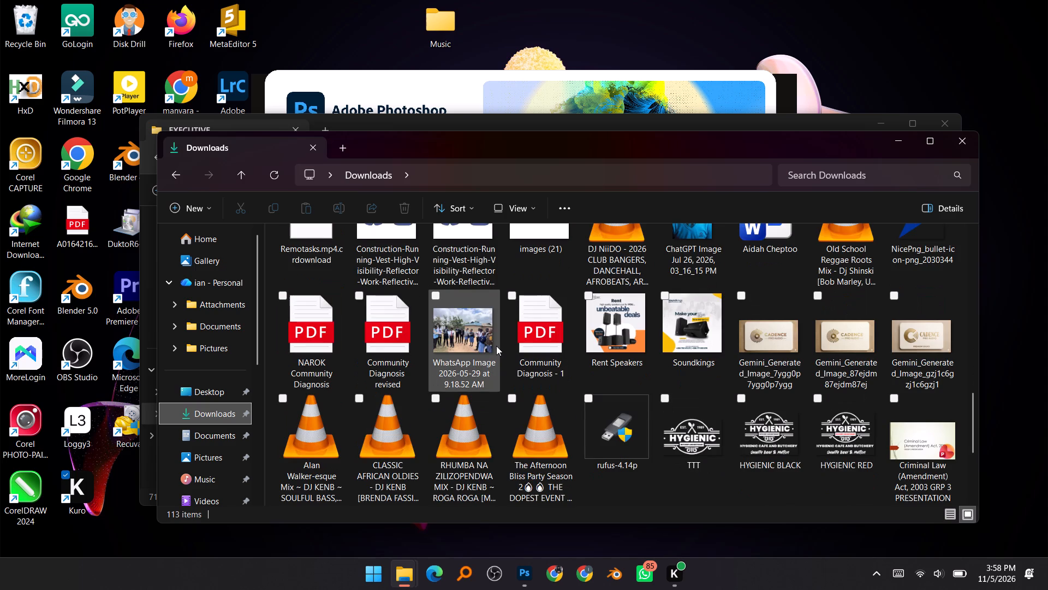
pyautogui.scroll(-1, 496, 346)
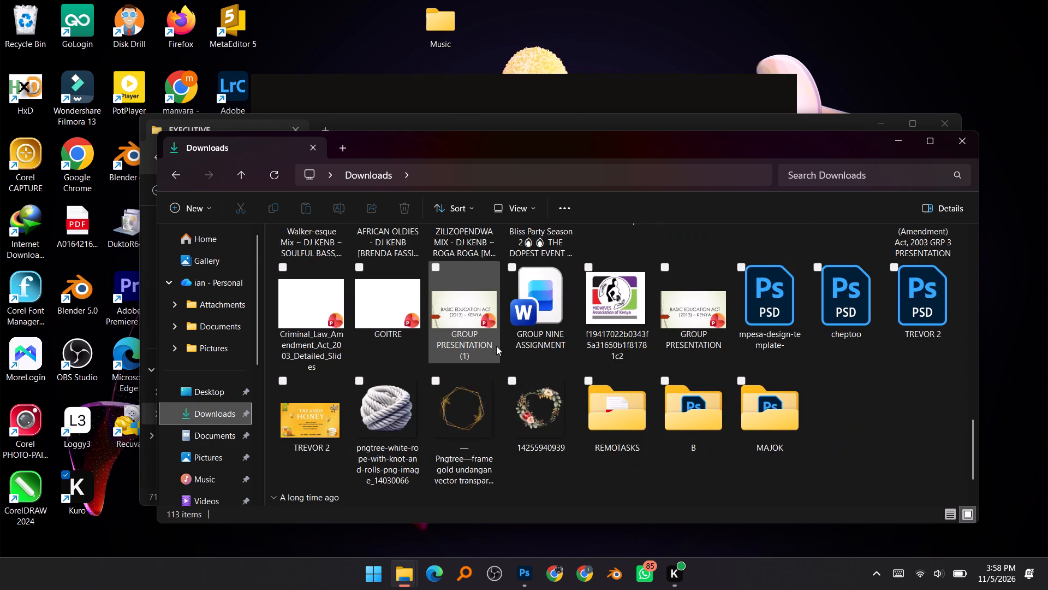
pyautogui.scroll(-2, 496, 346)
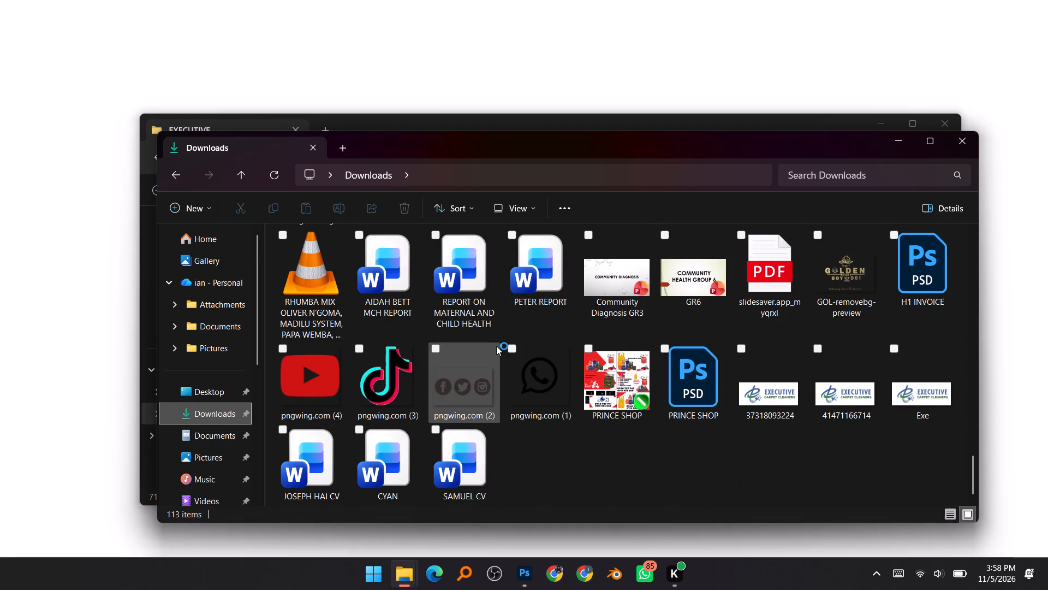
pyautogui.scroll(2, 496, 346)
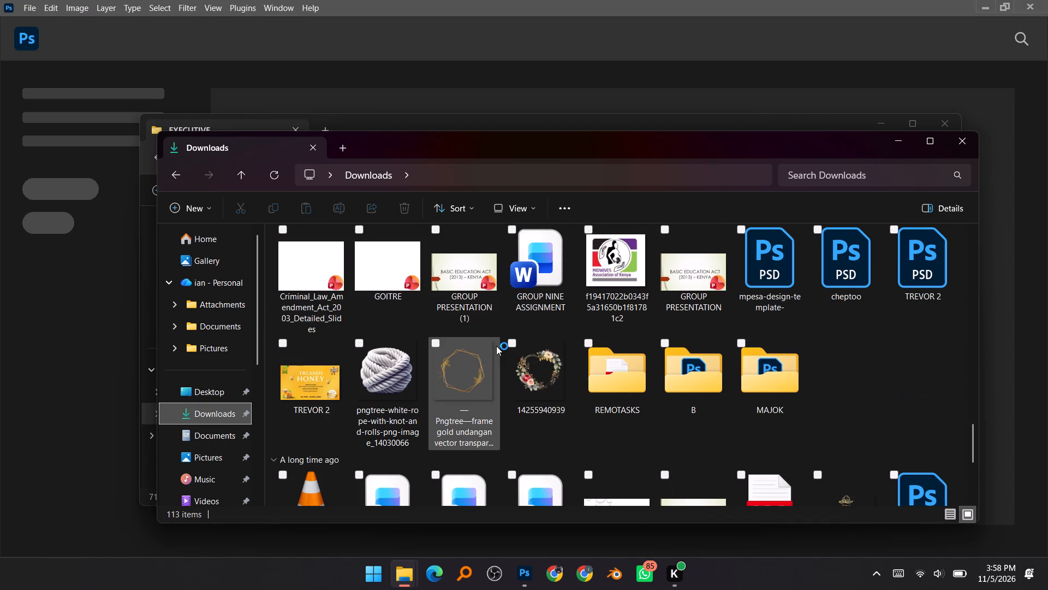
pyautogui.scroll(2, 496, 346)
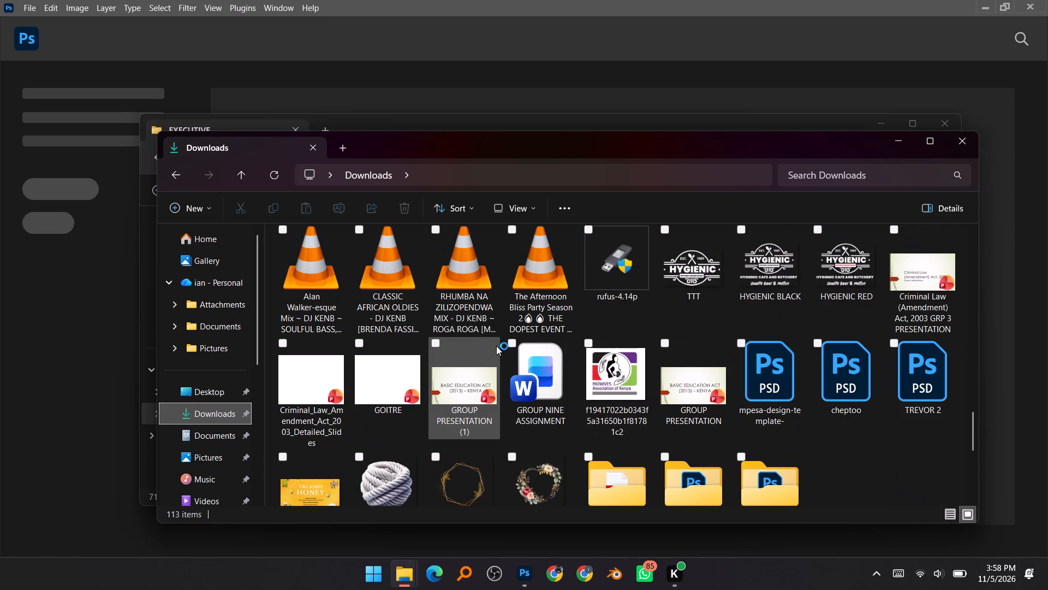
pyautogui.scroll(3, 496, 346)
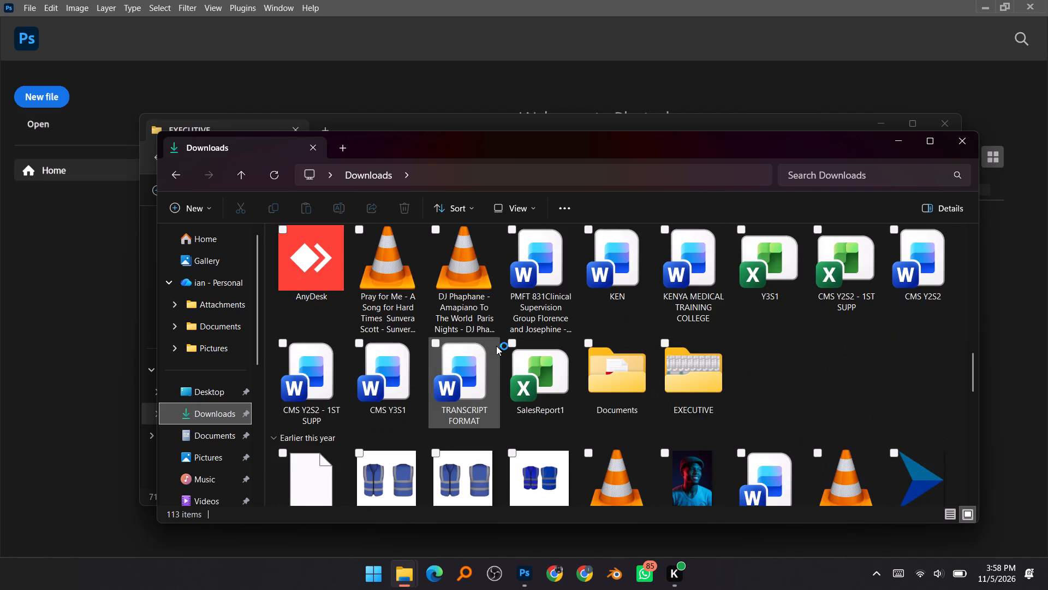
pyautogui.scroll(1, 647, 326)
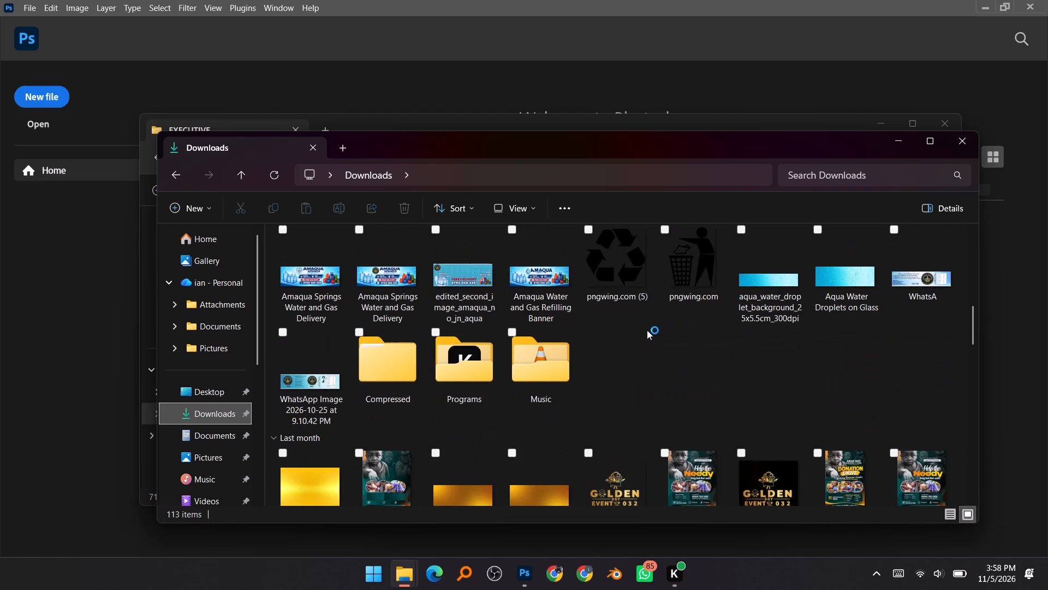
pyautogui.scroll(3, 647, 326)
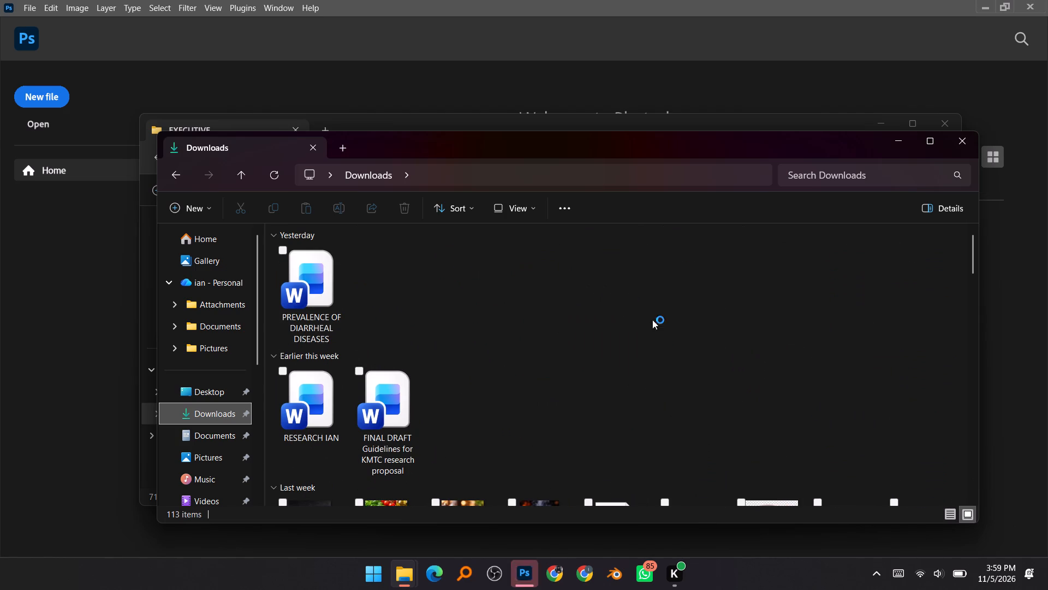
pyautogui.click(969, 143)
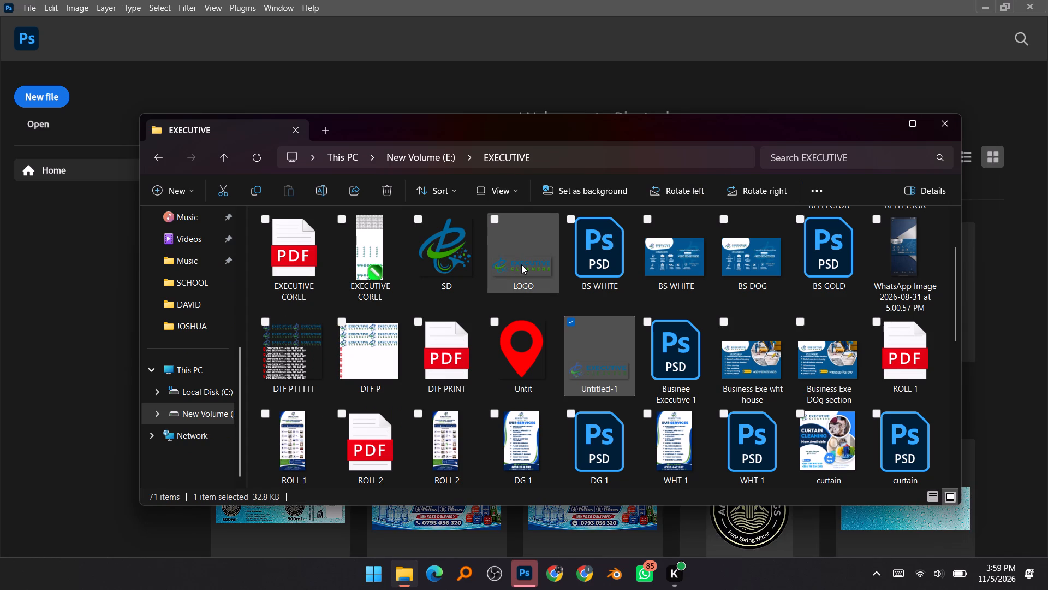
# Switch to Photoshop and create a new document from the A4 print preset, 210 x 297 mm at 300 ppi.
pyautogui.moveTo(573, 128); pyautogui.dragTo(573, 132)
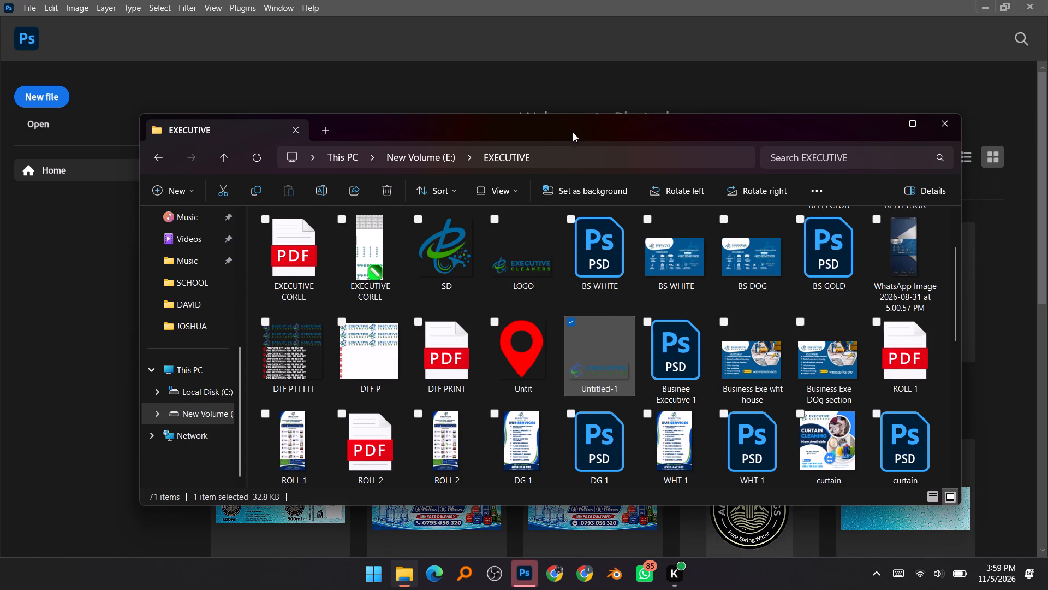
pyautogui.moveTo(573, 132); pyautogui.dragTo(560, 131)
pyautogui.click(524, 64)
pyautogui.click(39, 93)
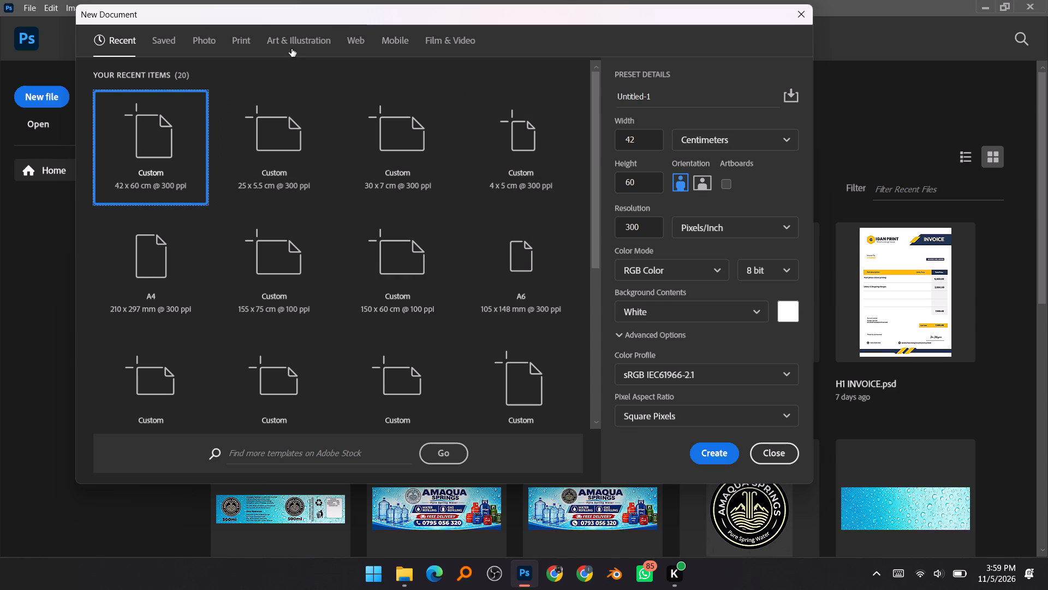
pyautogui.click(239, 42)
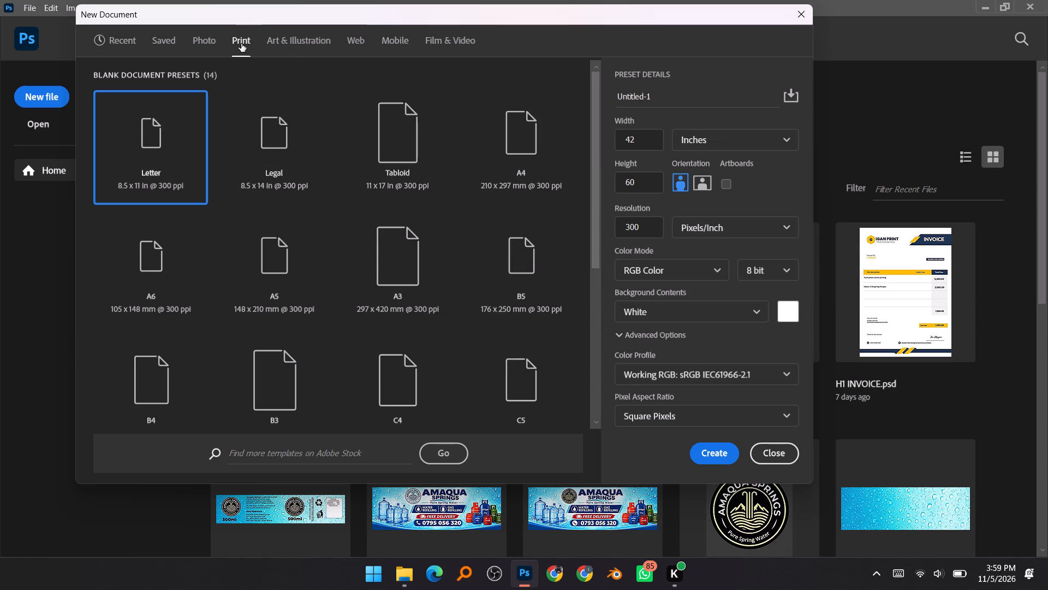
pyautogui.click(528, 144)
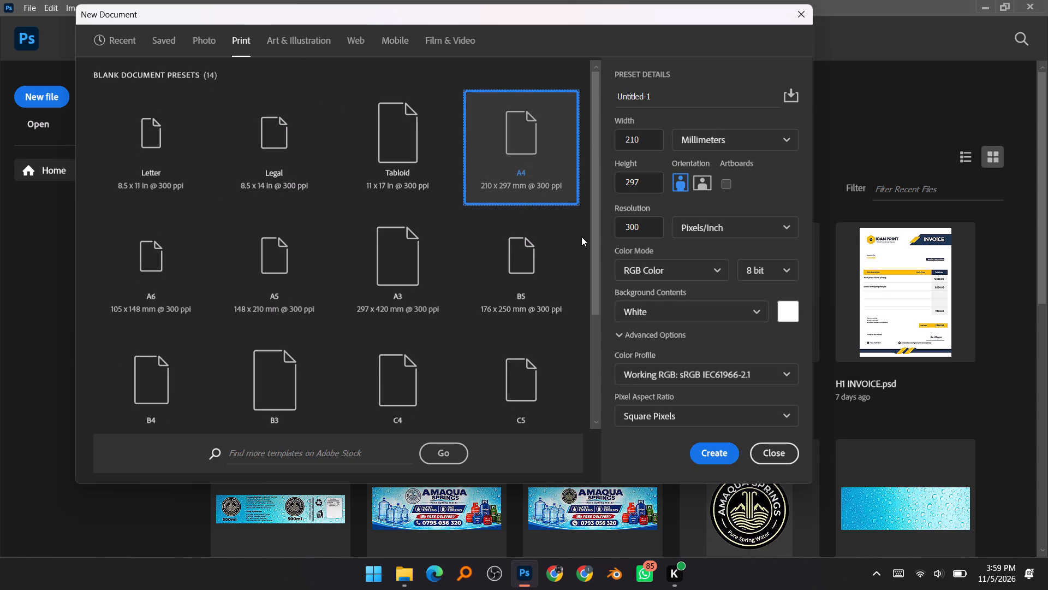
pyautogui.click(708, 455)
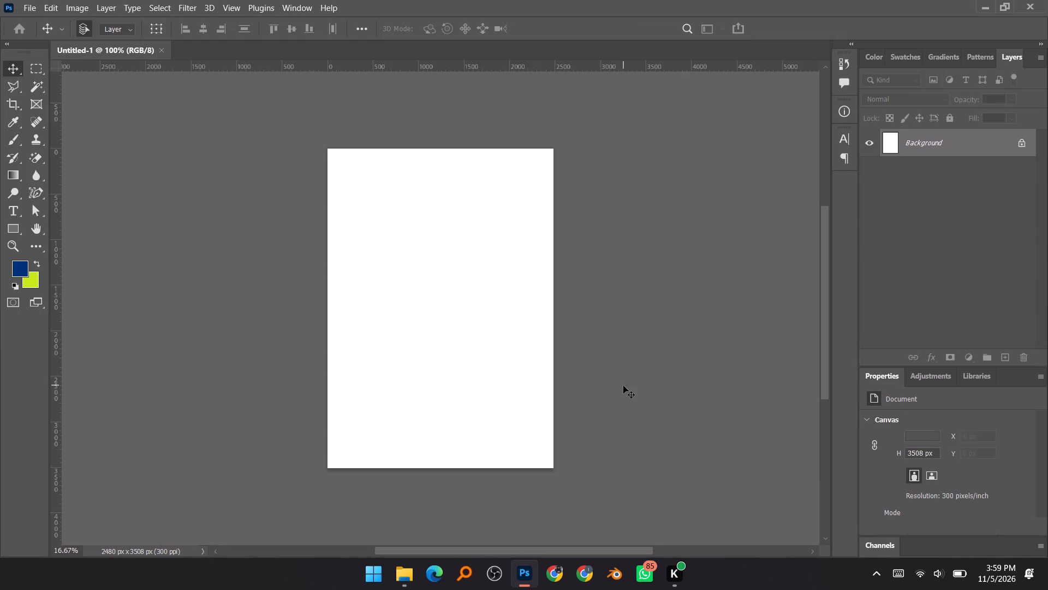
# Place the LOGO image from the EXECUTIVE folder into the new A4 document.
pyautogui.click(407, 571)
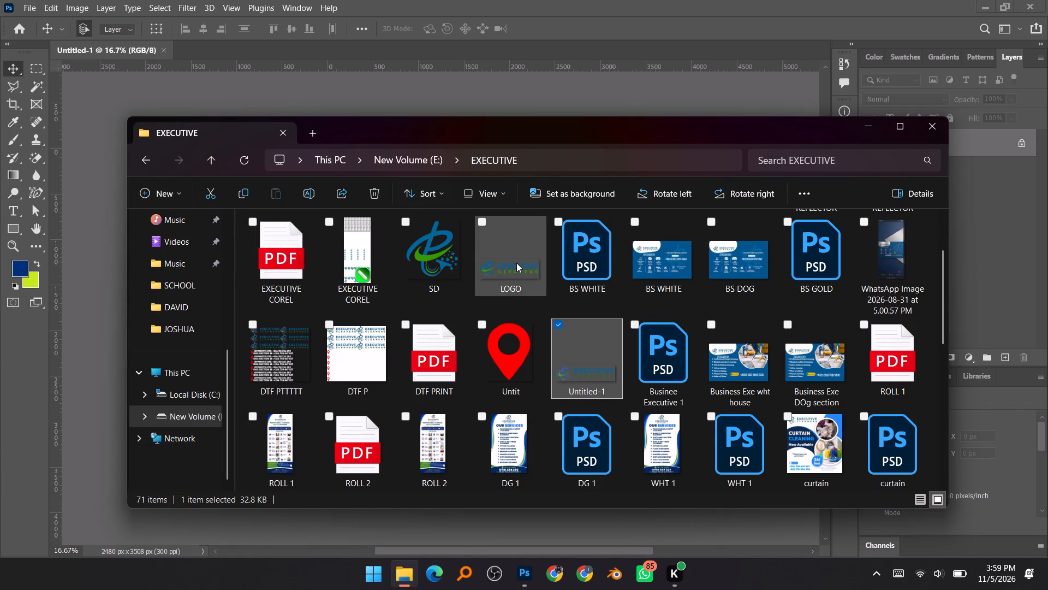
pyautogui.click(516, 263)
pyautogui.moveTo(512, 265); pyautogui.dragTo(76, 145)
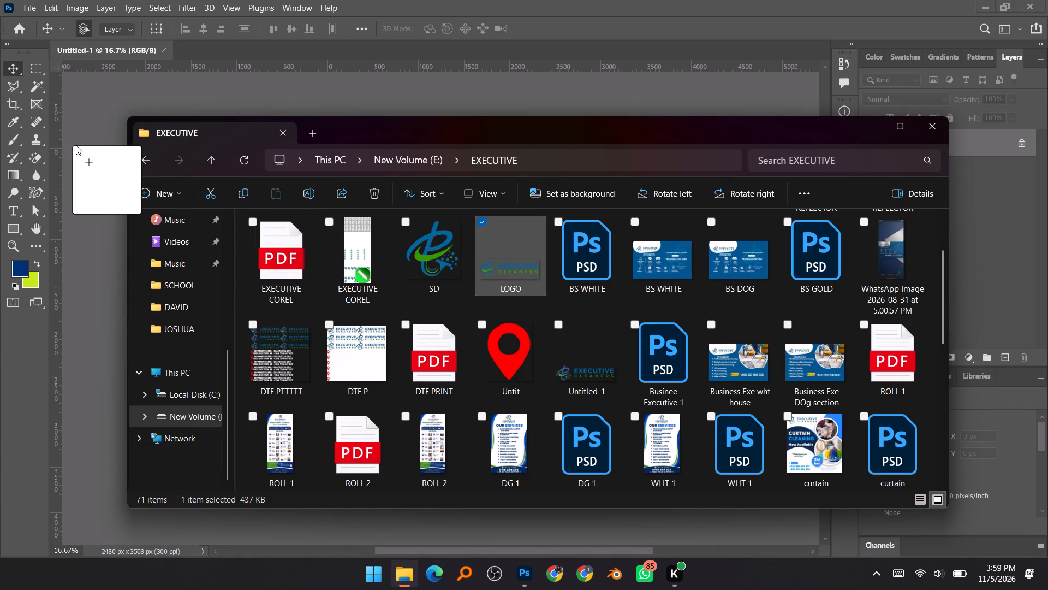
pyautogui.moveTo(76, 145); pyautogui.dragTo(71, 137)
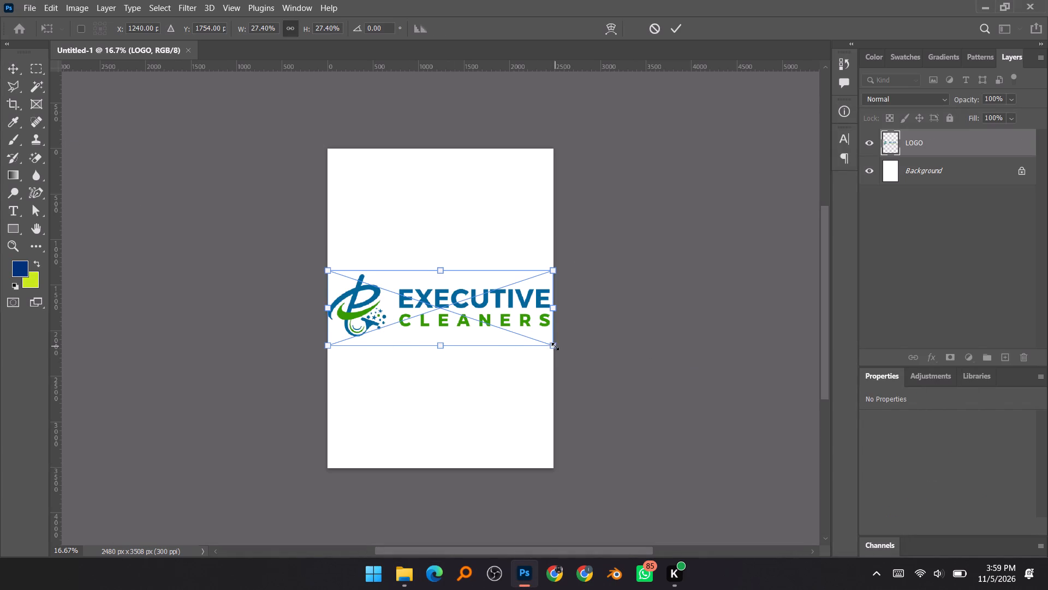
# Scale the placed logo down to 11.30% and position it near the page's upper-left corner, then commit the placement.
pyautogui.moveTo(555, 346); pyautogui.dragTo(424, 298)
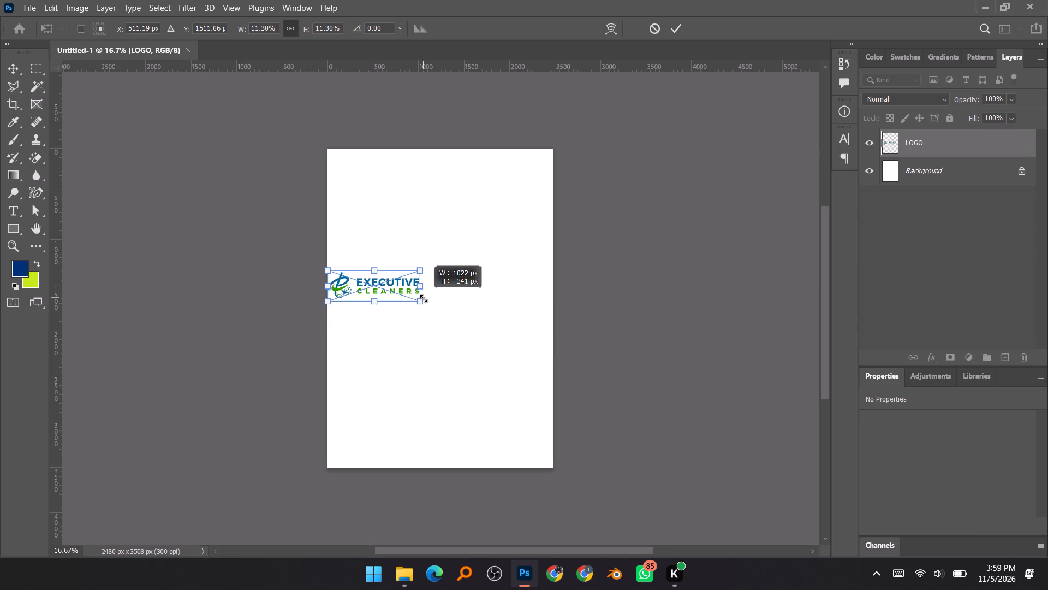
pyautogui.moveTo(366, 291); pyautogui.dragTo(376, 186)
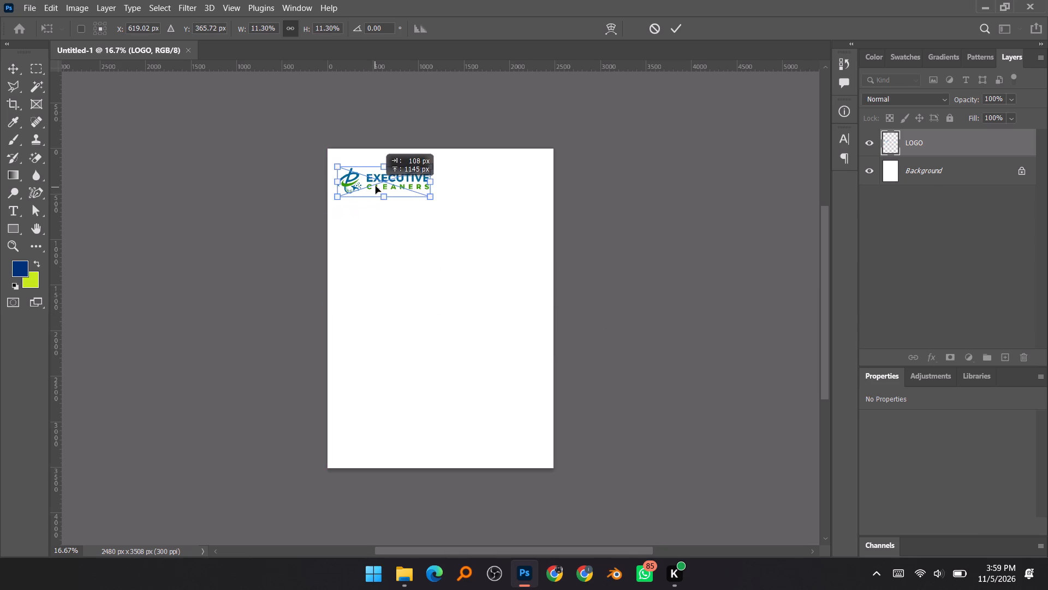
pyautogui.moveTo(376, 186); pyautogui.dragTo(374, 186)
pyautogui.keyDown('alt'); pyautogui.scroll(2, 374, 174); pyautogui.keyUp('alt')
pyautogui.keyDown('alt'); pyautogui.scroll(6, 460, 144); pyautogui.keyUp('alt')
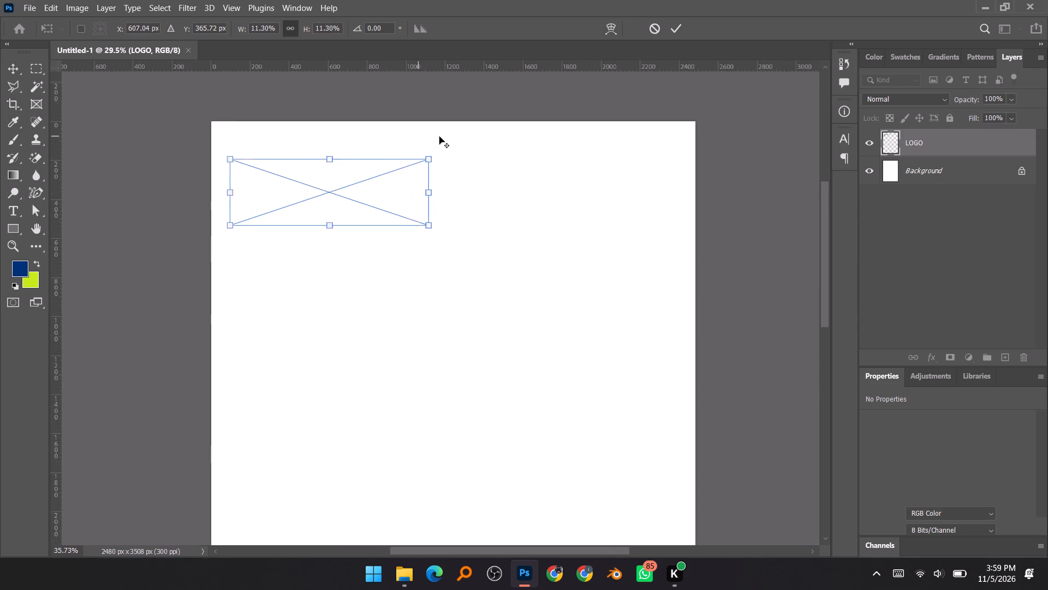
pyautogui.keyDown('alt'); pyautogui.scroll(4, 439, 137); pyautogui.keyUp('alt')
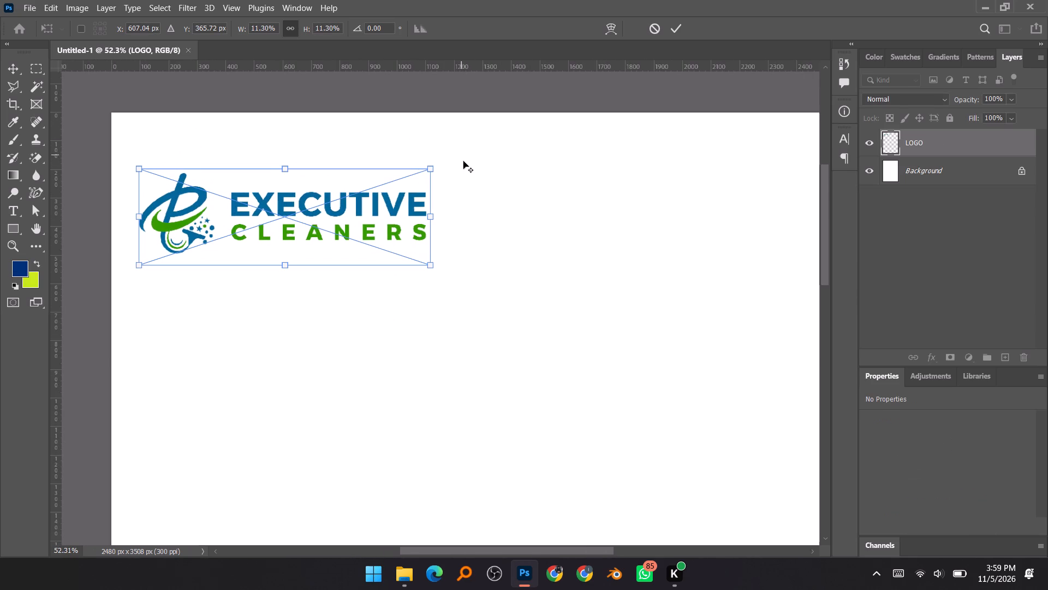
pyautogui.moveTo(513, 547); pyautogui.dragTo(520, 547)
pyautogui.moveTo(245, 209); pyautogui.dragTo(228, 182)
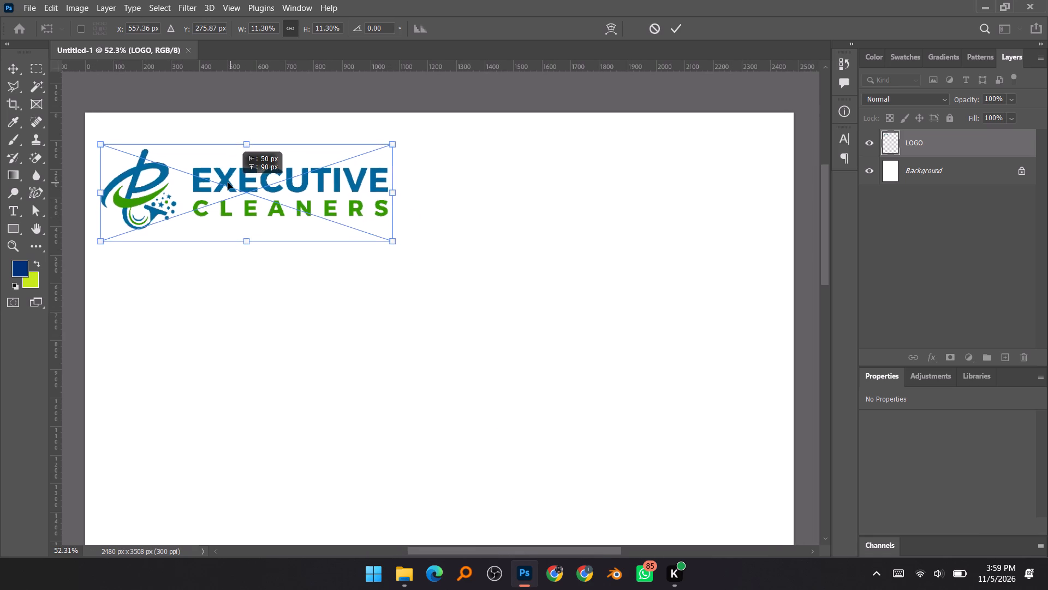
pyautogui.moveTo(228, 182); pyautogui.dragTo(227, 182)
pyautogui.click(677, 28)
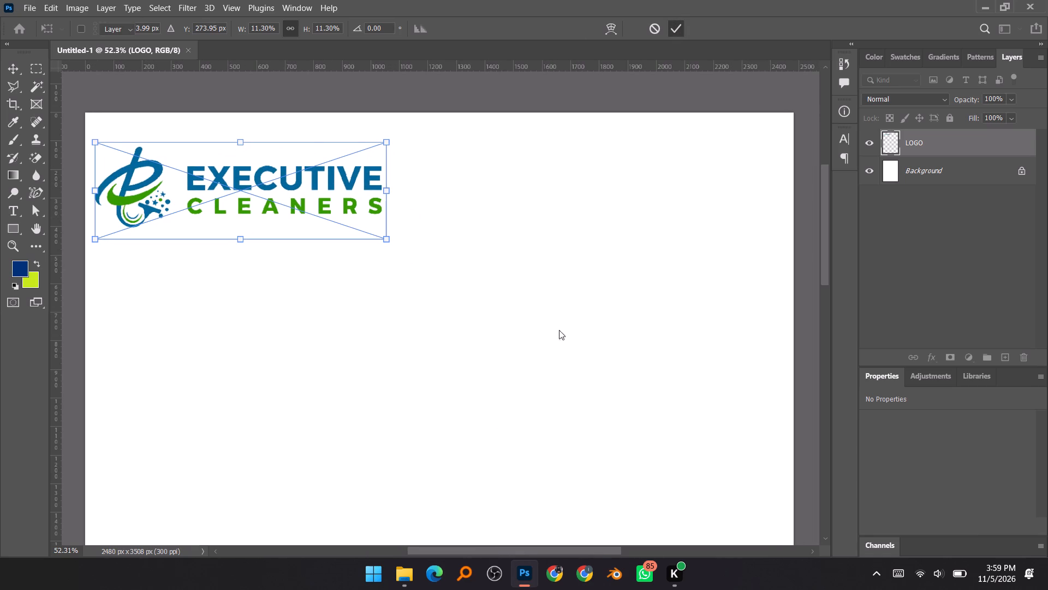
# Open BS WHITE.psd from the EXECUTIVE folder and copy its visible phone number text into the A4 document, opposite the logo near the page's right edge.
pyautogui.click(409, 571)
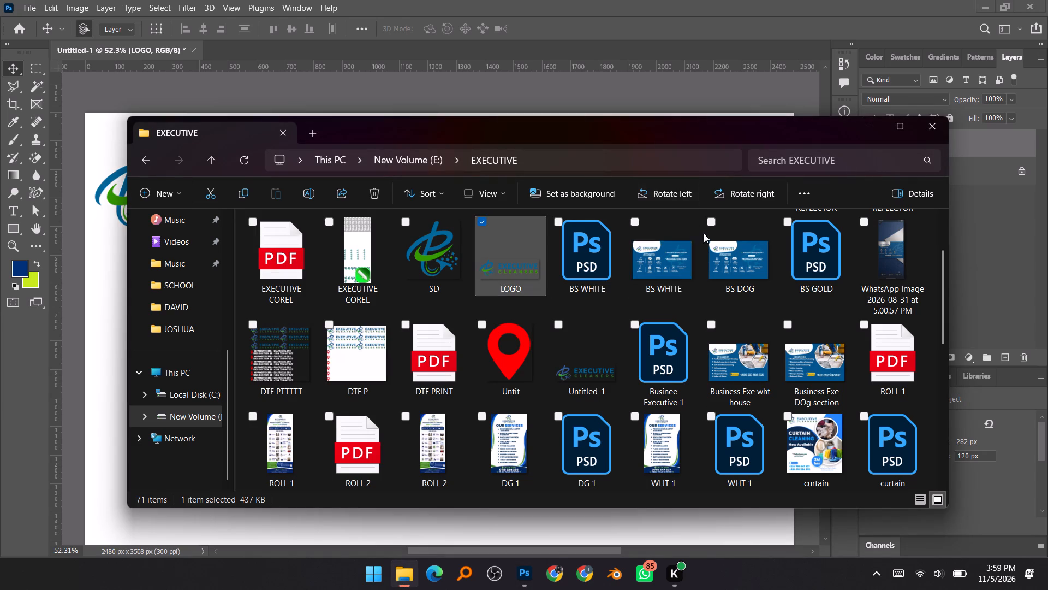
pyautogui.doubleClick(591, 253)
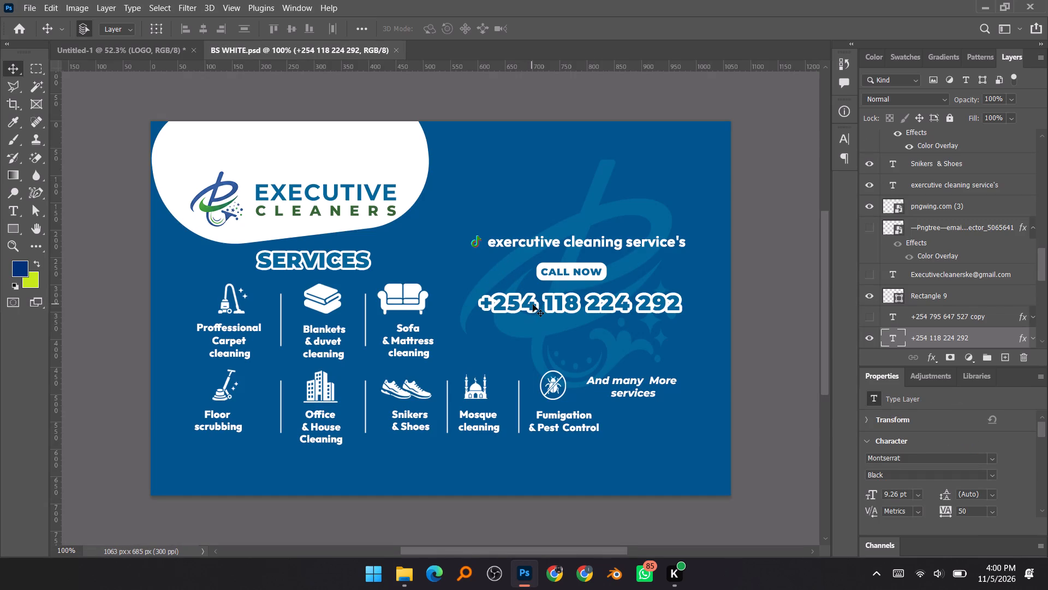
pyautogui.moveTo(533, 304); pyautogui.dragTo(515, 303)
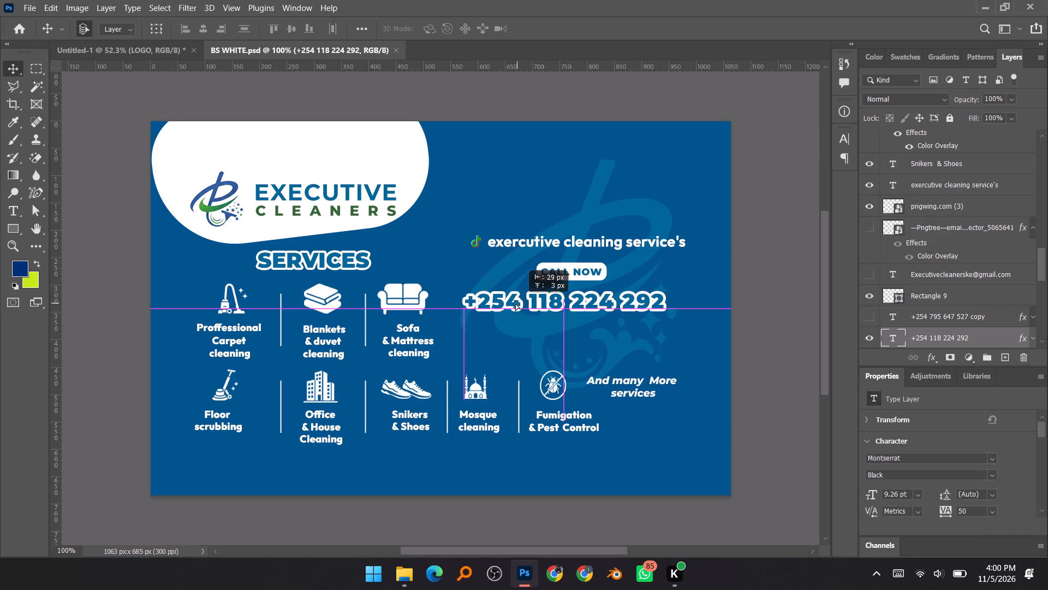
pyautogui.moveTo(515, 303); pyautogui.dragTo(139, 82)
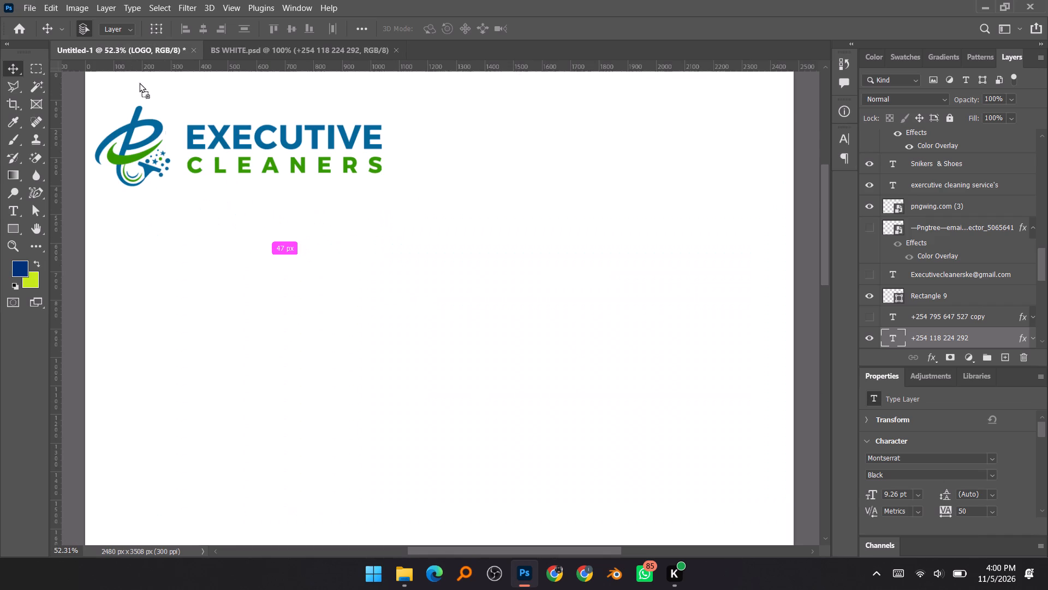
pyautogui.moveTo(139, 82); pyautogui.dragTo(601, 169)
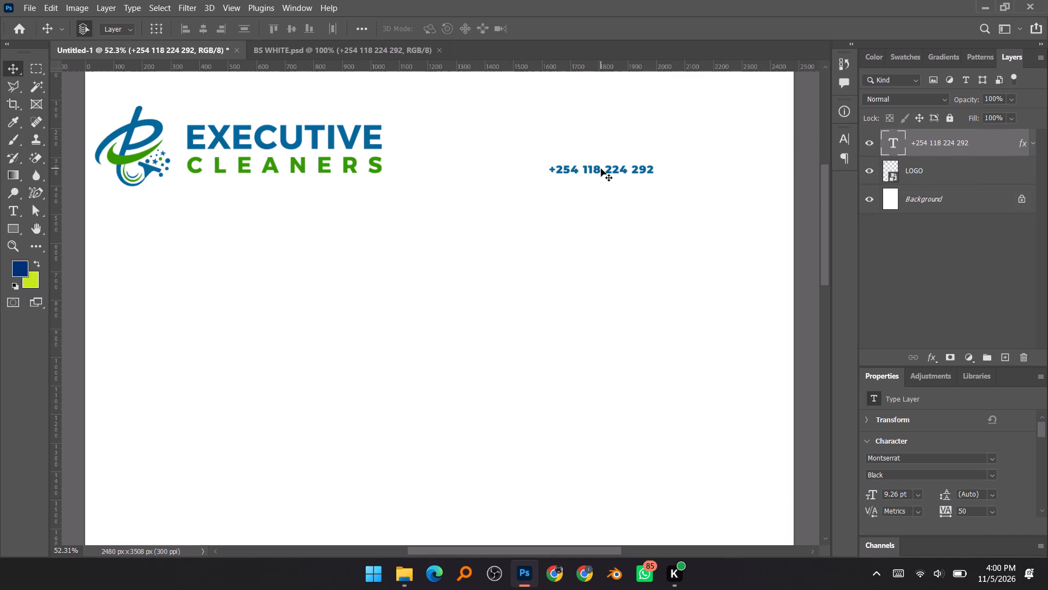
pyautogui.moveTo(594, 171); pyautogui.dragTo(684, 179)
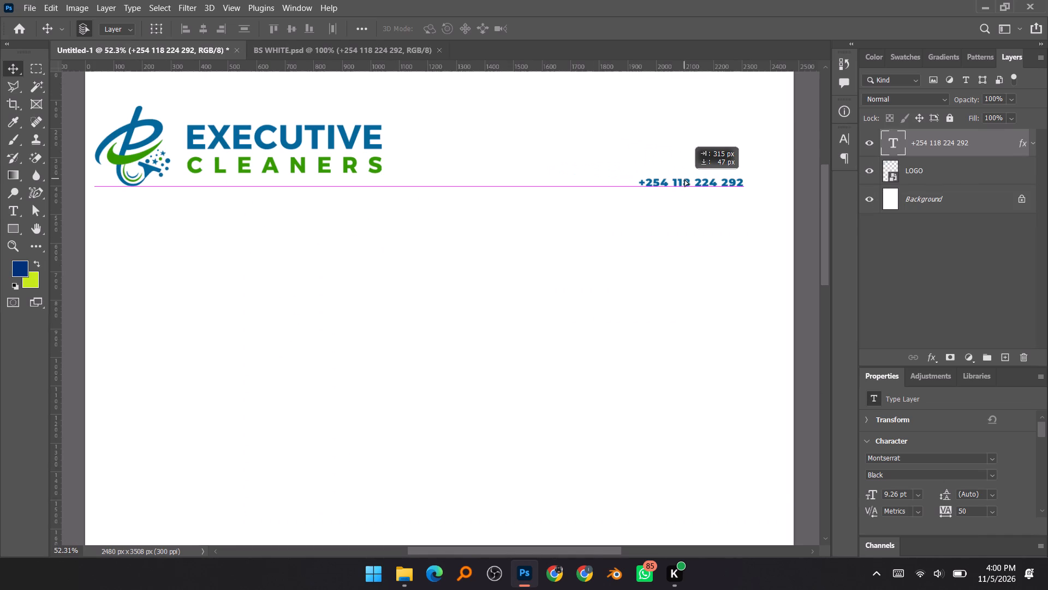
# Hide the stroke effect on the copied phone number and set its text color to black, 000000.
pyautogui.click(1034, 142)
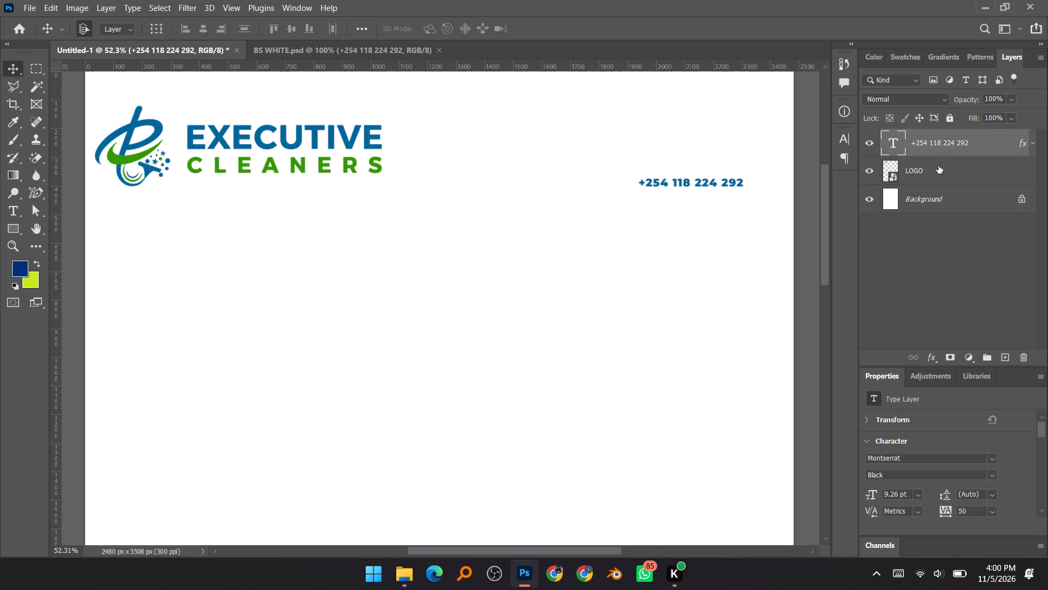
pyautogui.click(911, 177)
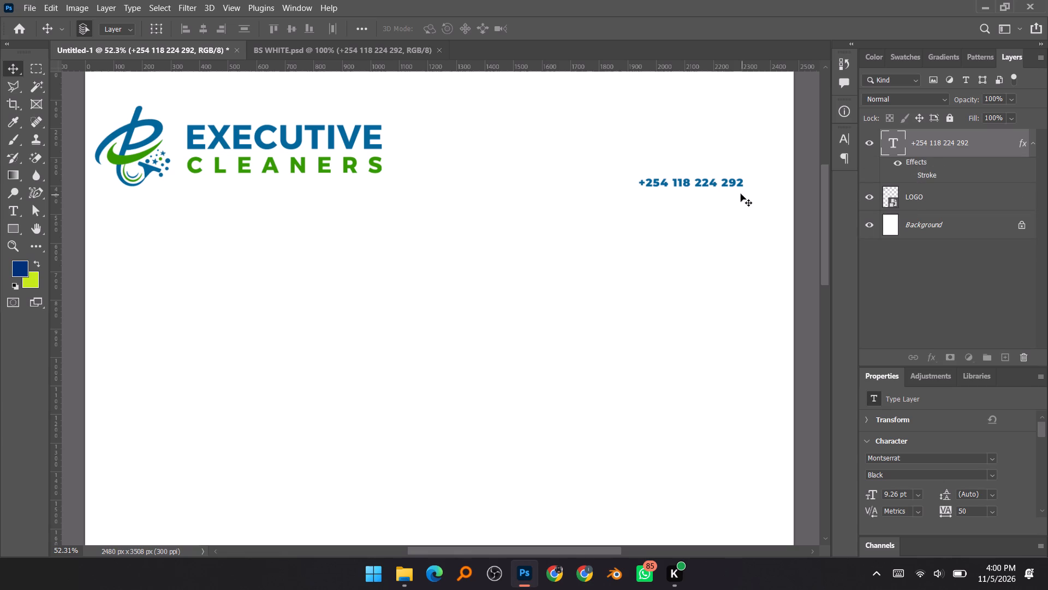
pyautogui.scroll(-4, 995, 441)
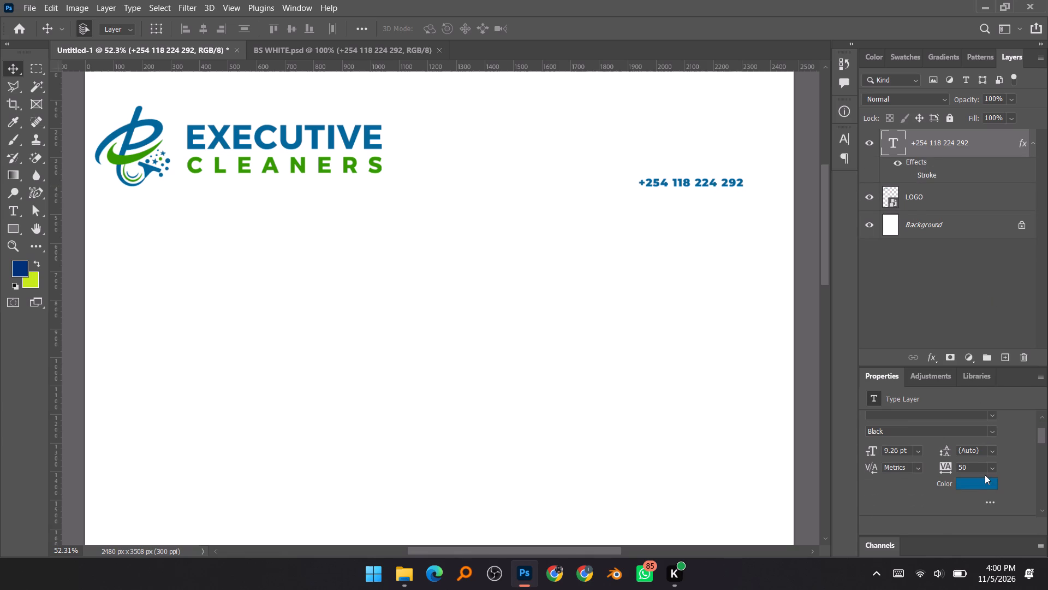
pyautogui.click(979, 482)
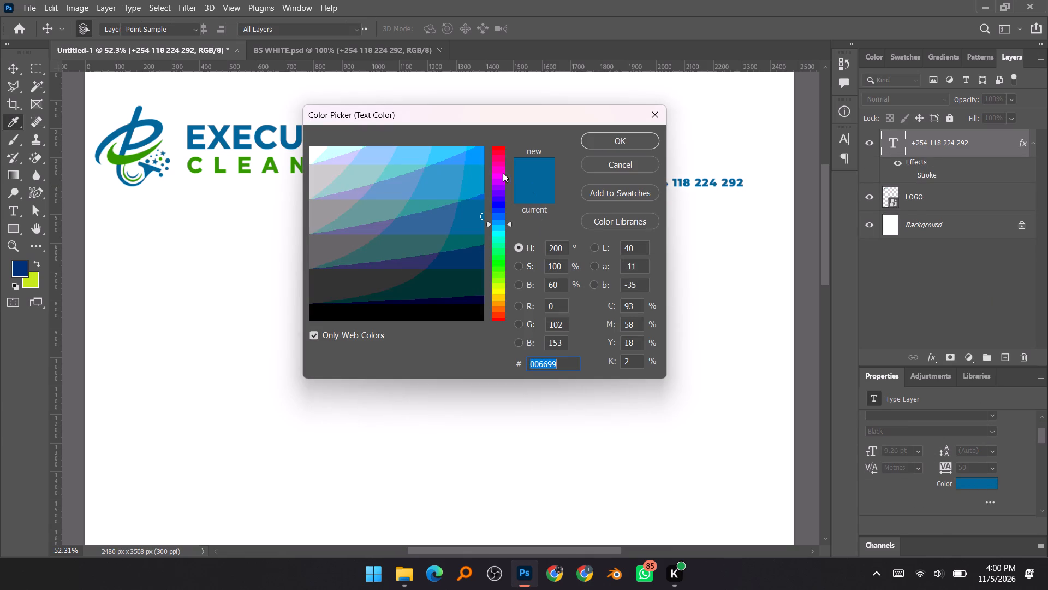
pyautogui.moveTo(427, 209); pyautogui.dragTo(307, 319)
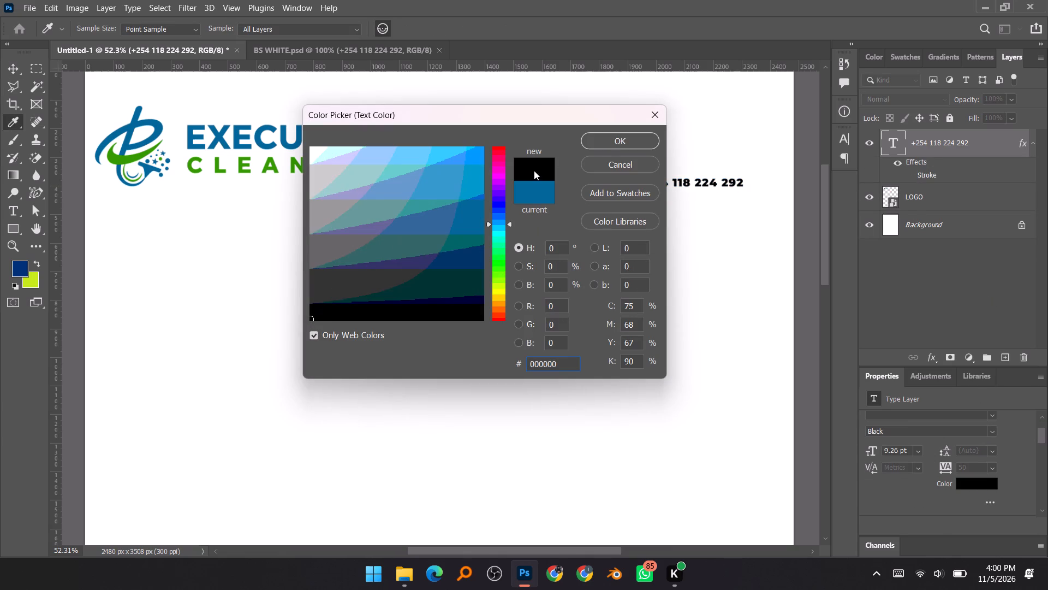
pyautogui.click(611, 139)
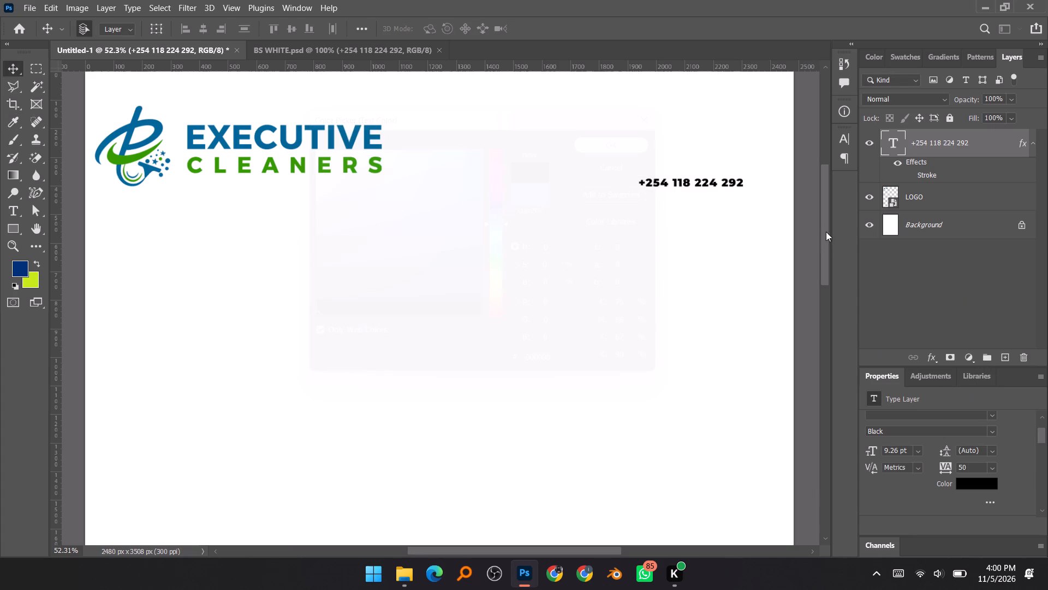
# Open BS GOLD.psd from the EXECUTIVE folder to view its design, and close it.
pyautogui.click(407, 582)
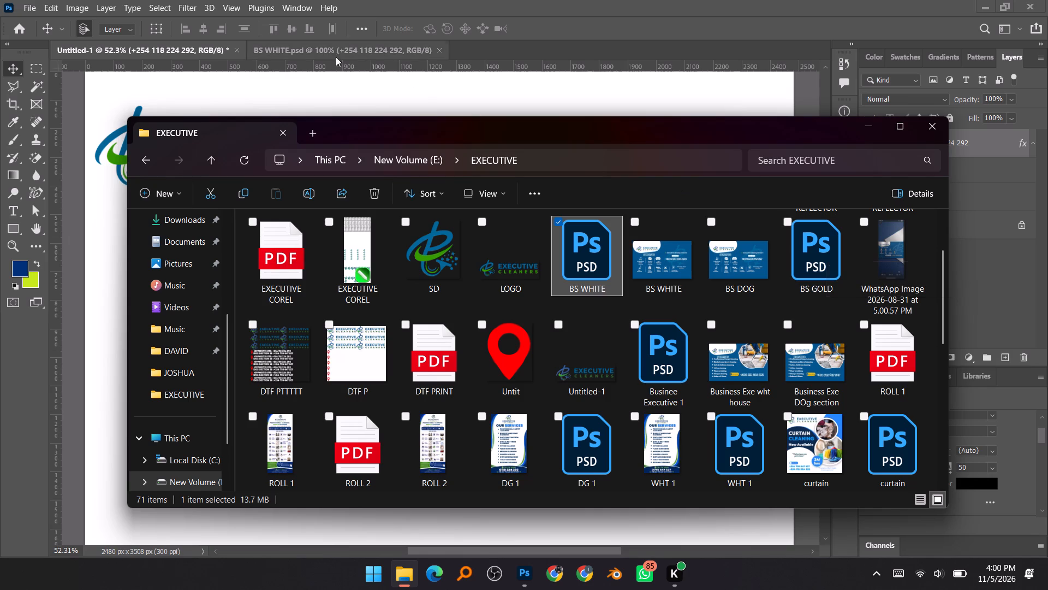
pyautogui.doubleClick(807, 265)
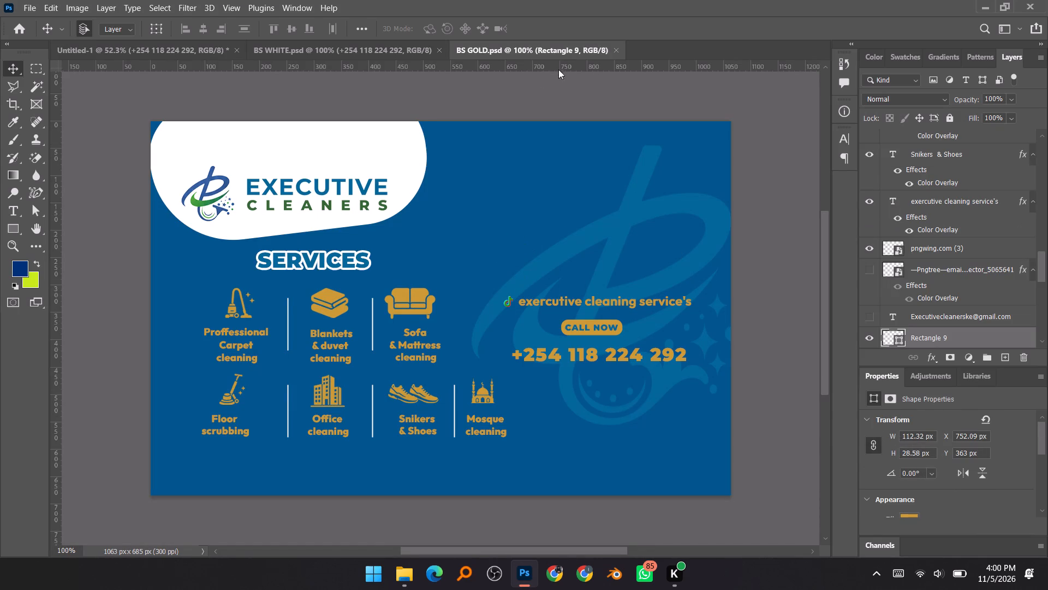
pyautogui.click(613, 50)
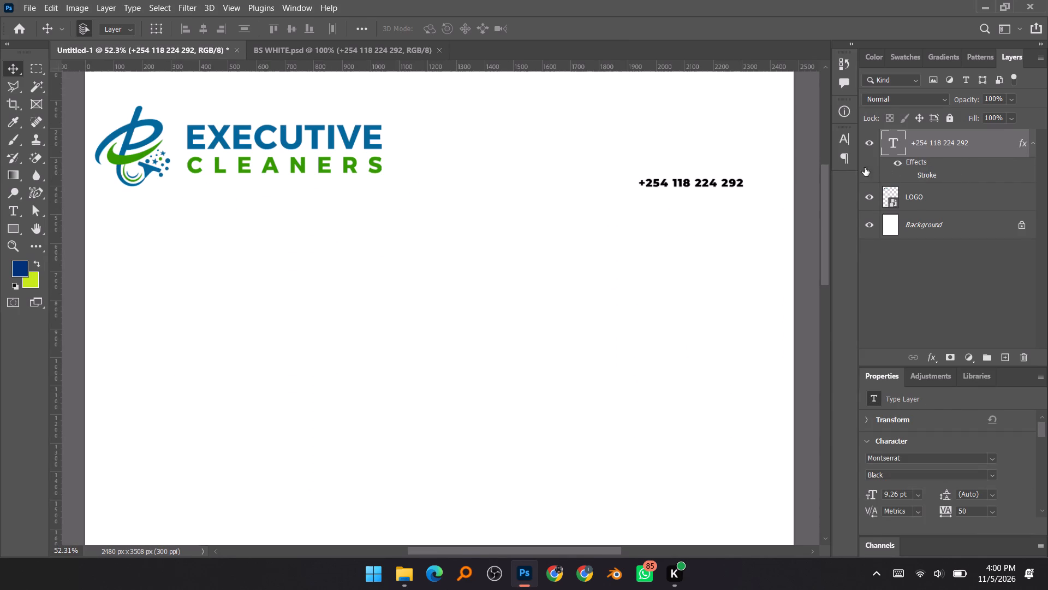
# In BS WHITE.psd, show the second phone number layer, hide the first, and copy the second number into the A4 document below the existing one.
pyautogui.click(300, 43)
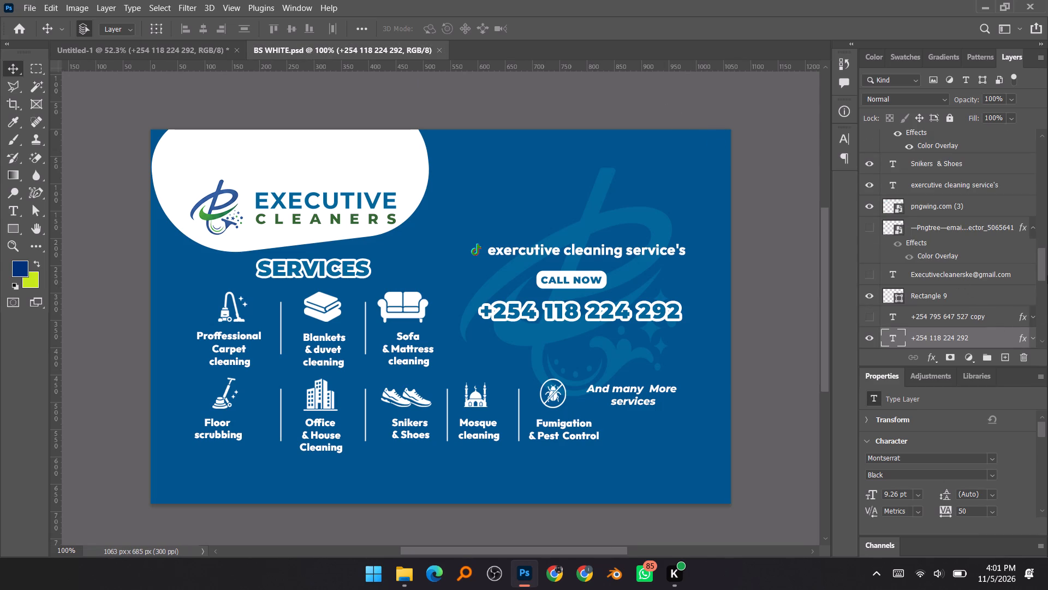
pyautogui.click(871, 318)
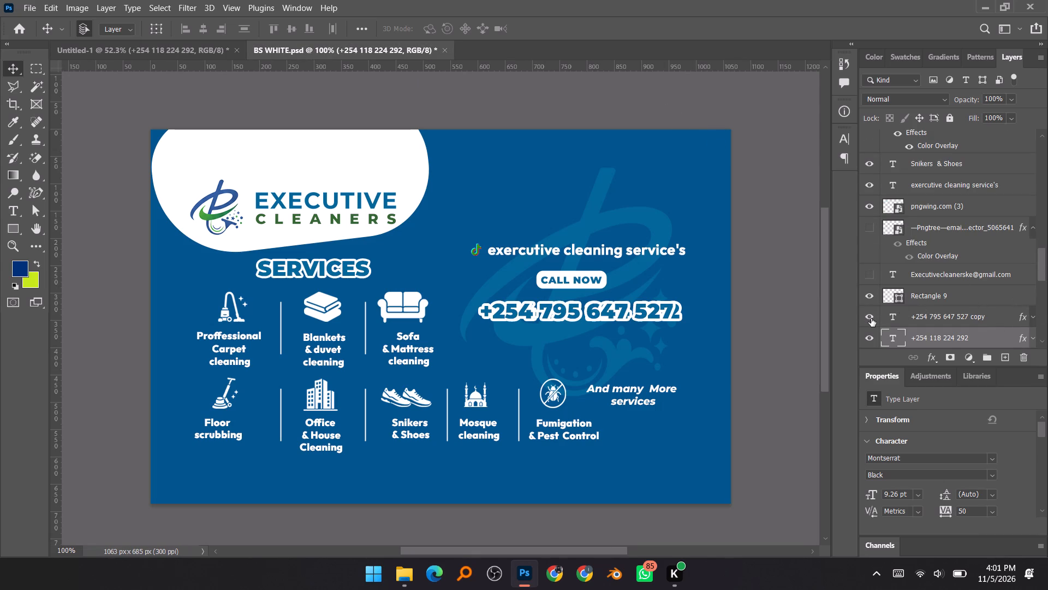
pyautogui.click(871, 338)
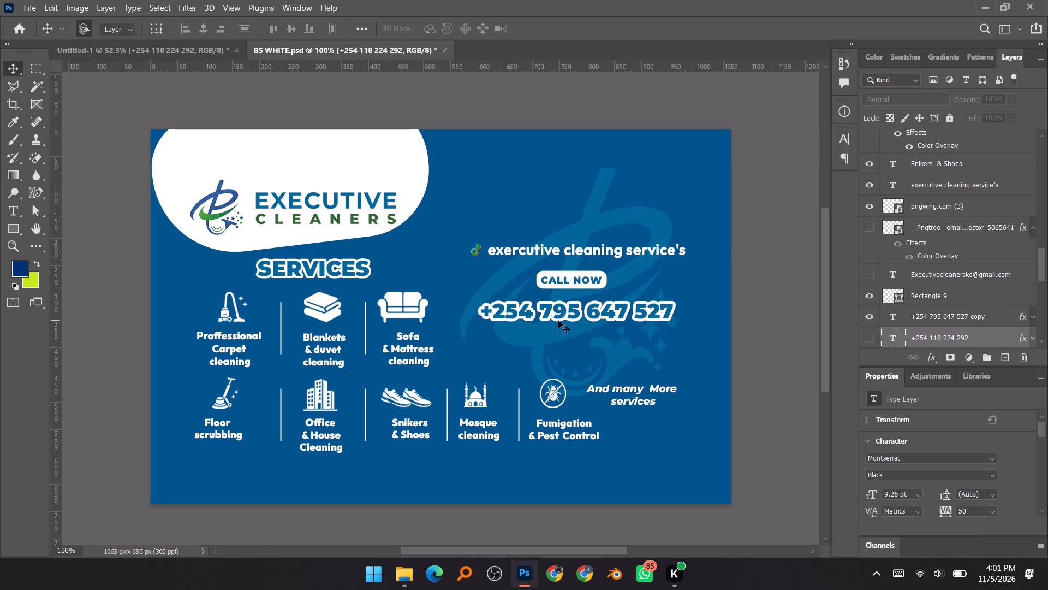
pyautogui.moveTo(567, 313); pyautogui.dragTo(561, 314)
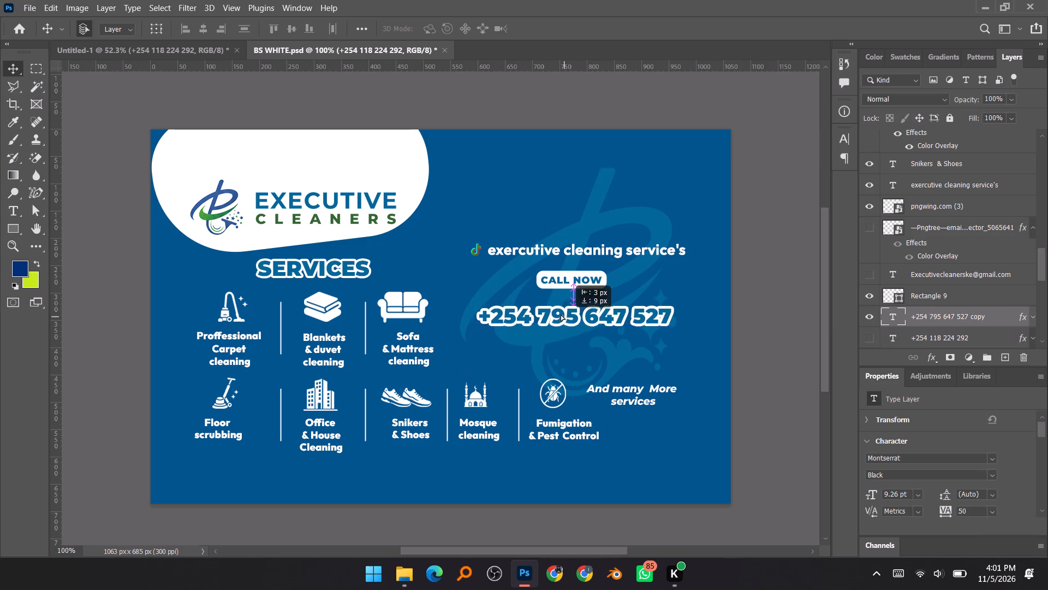
pyautogui.moveTo(561, 314); pyautogui.dragTo(694, 205)
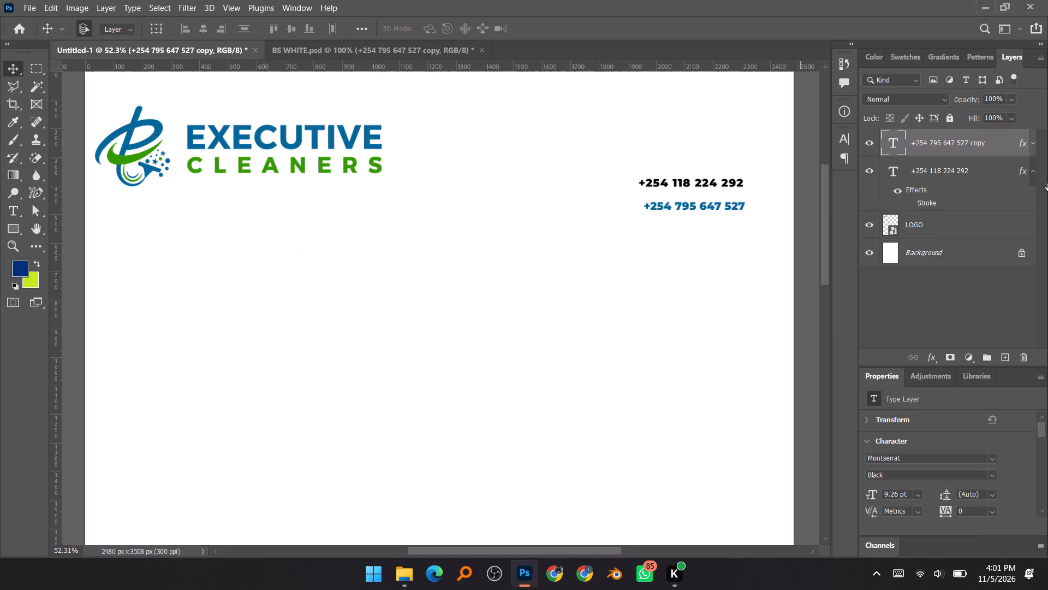
# Hide the stroke effect on the second phone number and set its text color to black, 000000.
pyautogui.click(1033, 143)
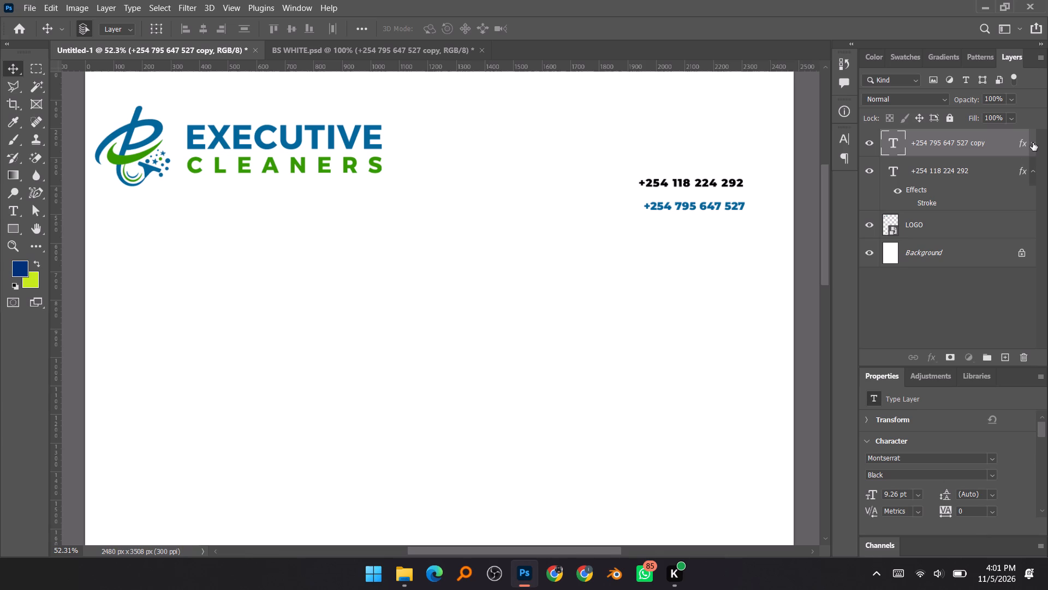
pyautogui.click(1033, 143)
pyautogui.click(1033, 143)
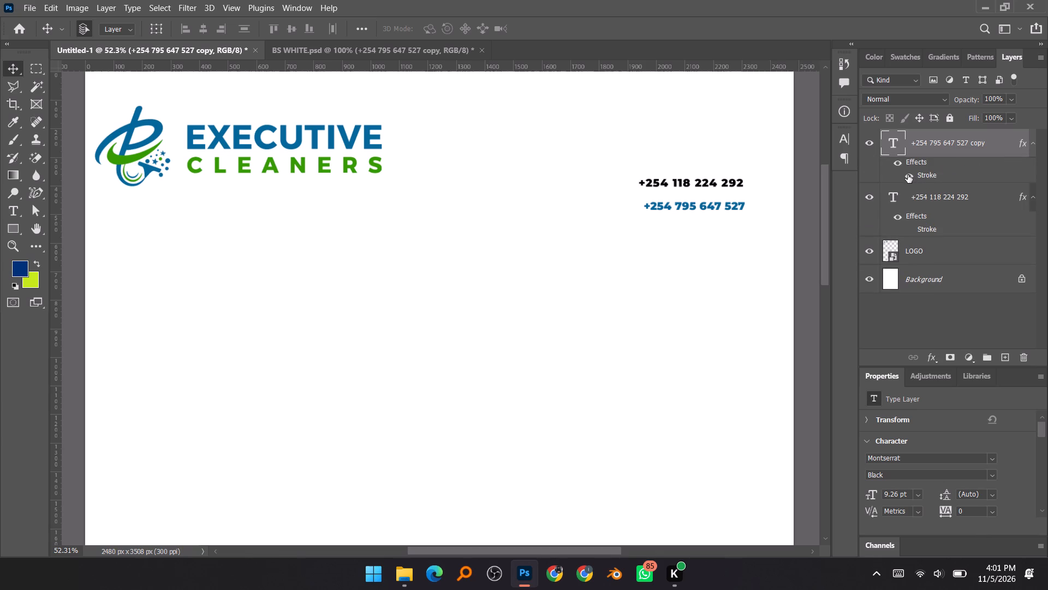
pyautogui.click(909, 177)
pyautogui.scroll(-4, 1011, 329)
pyautogui.scroll(-4, 1014, 415)
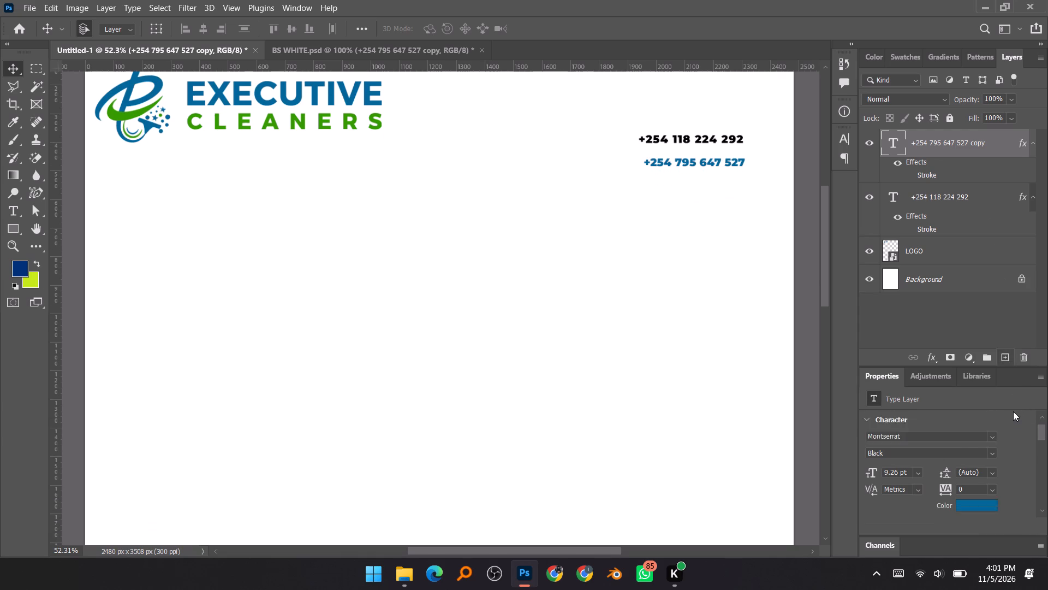
pyautogui.scroll(-2, 1013, 411)
pyautogui.click(978, 456)
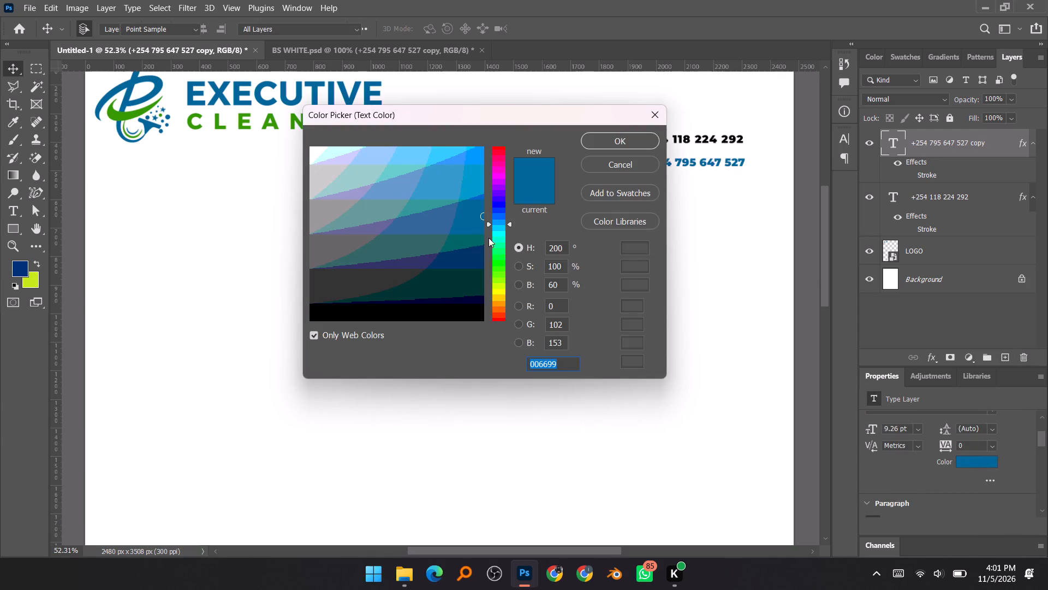
pyautogui.moveTo(354, 222); pyautogui.dragTo(307, 320)
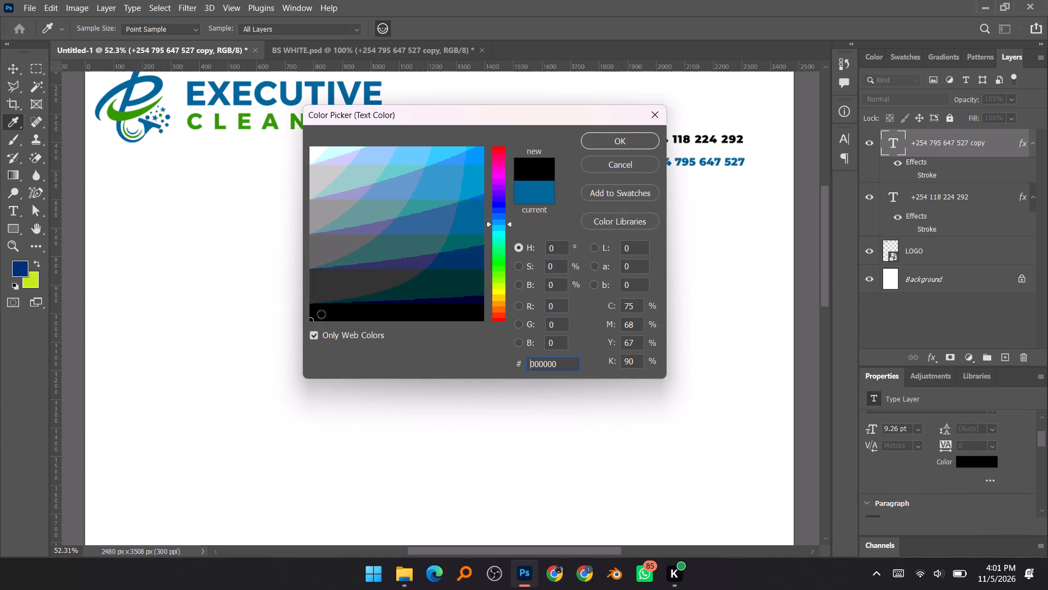
pyautogui.click(601, 138)
# Nudge the first phone number slightly upward, above the second number.
pyautogui.scroll(2, 531, 133)
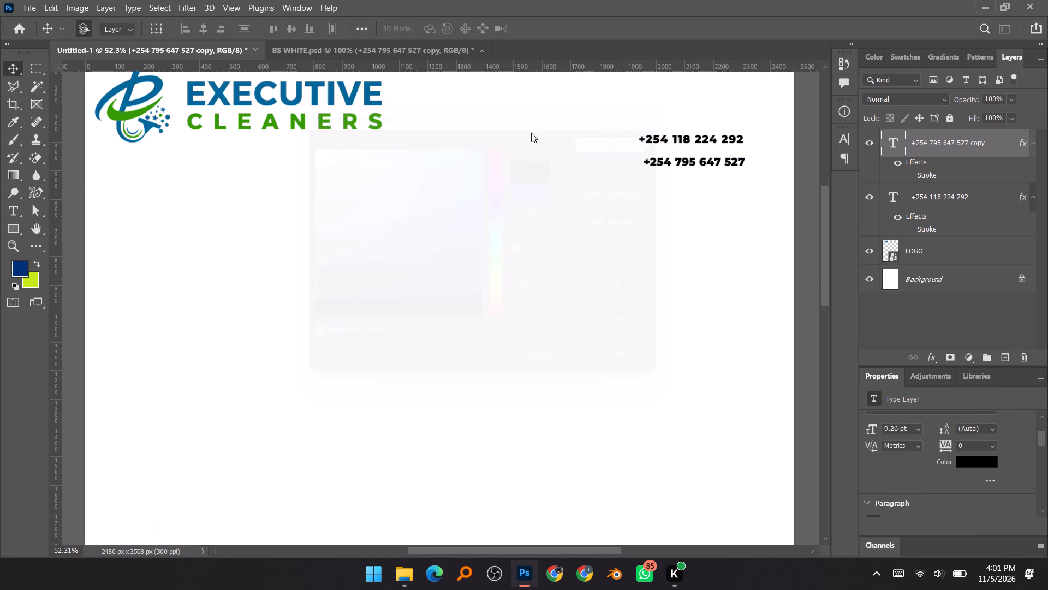
pyautogui.scroll(4, 531, 133)
pyautogui.moveTo(686, 204); pyautogui.dragTo(690, 208)
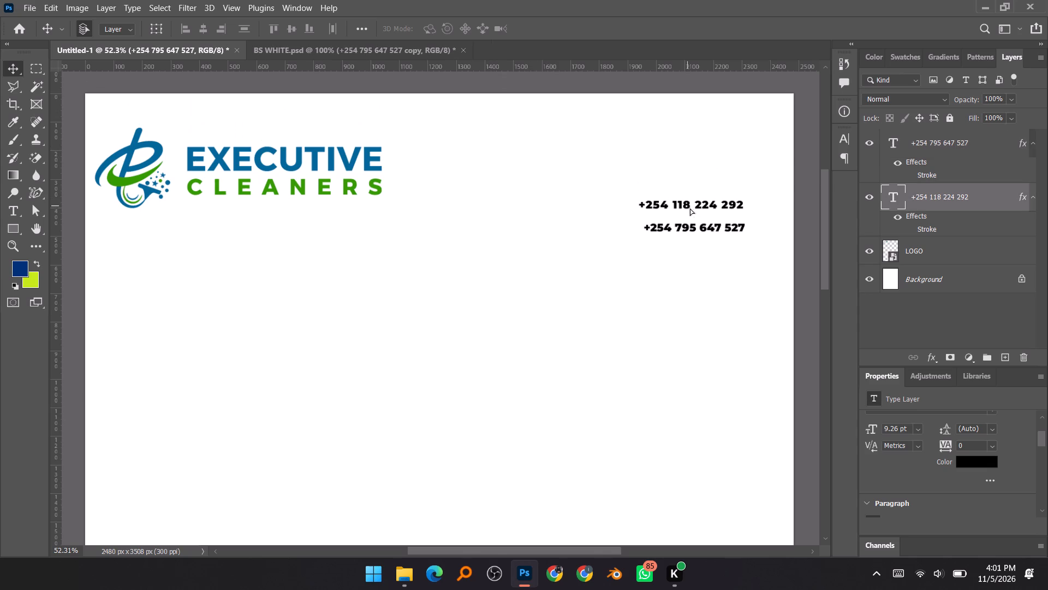
pyautogui.moveTo(690, 208); pyautogui.dragTo(692, 202)
# Open Businee Executive 1.psd from the EXECUTIVE folder to view its design, and close it.
pyautogui.click(319, 50)
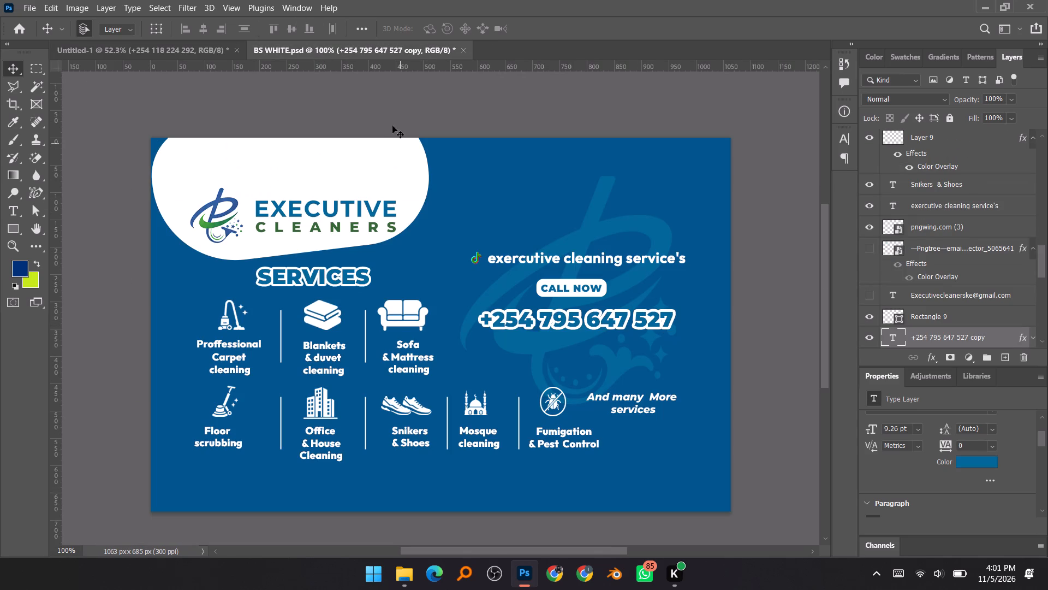
pyautogui.click(406, 567)
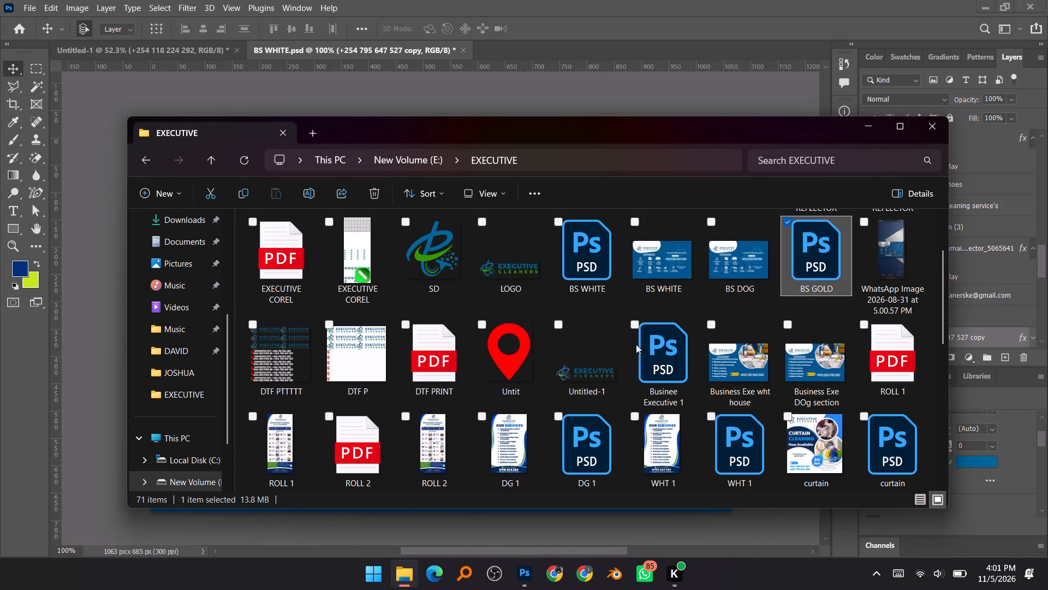
pyautogui.doubleClick(651, 353)
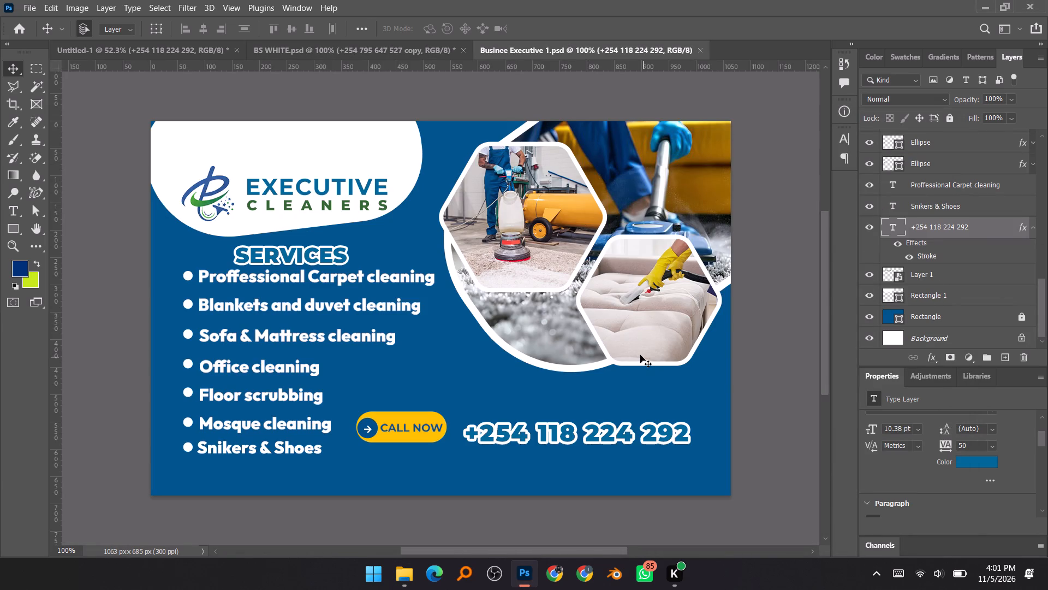
pyautogui.click(701, 50)
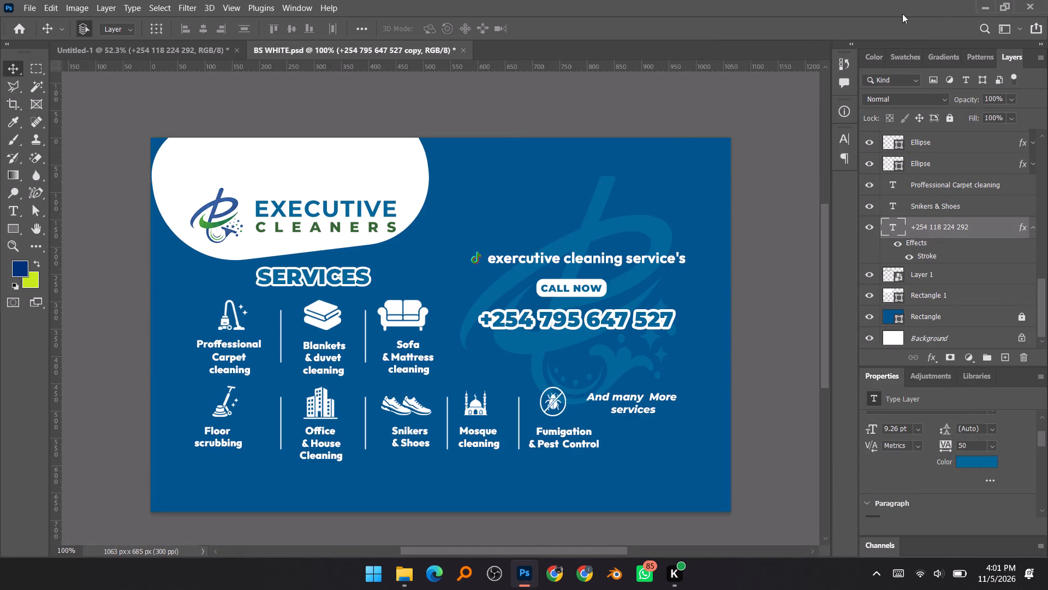
# Open THANK YOU NOTE KITI.psd from the EXECUTIVE folder.
pyautogui.click(405, 572)
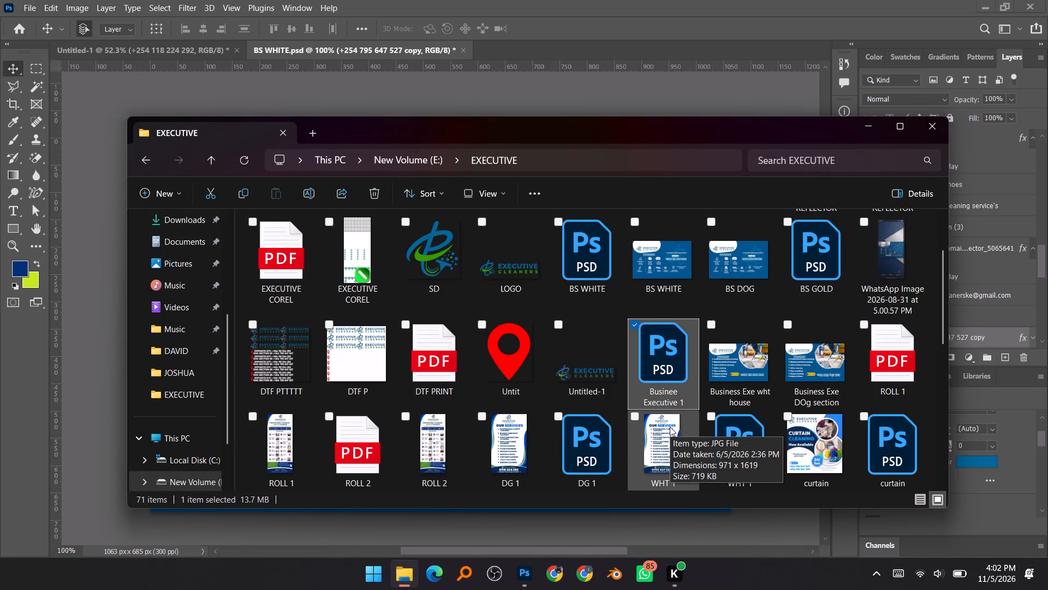
pyautogui.scroll(-1, 670, 427)
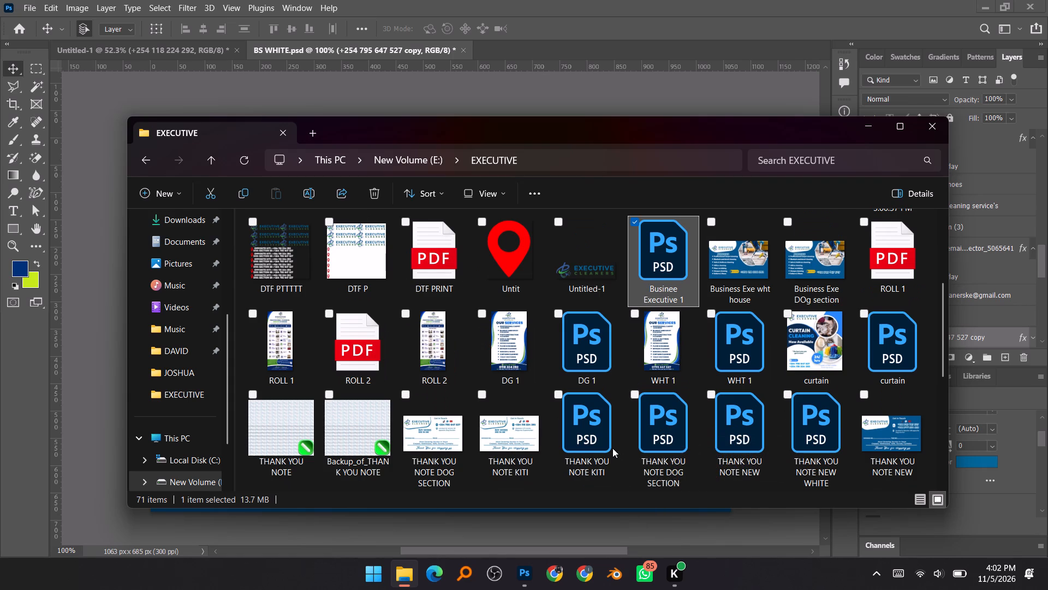
pyautogui.doubleClick(582, 426)
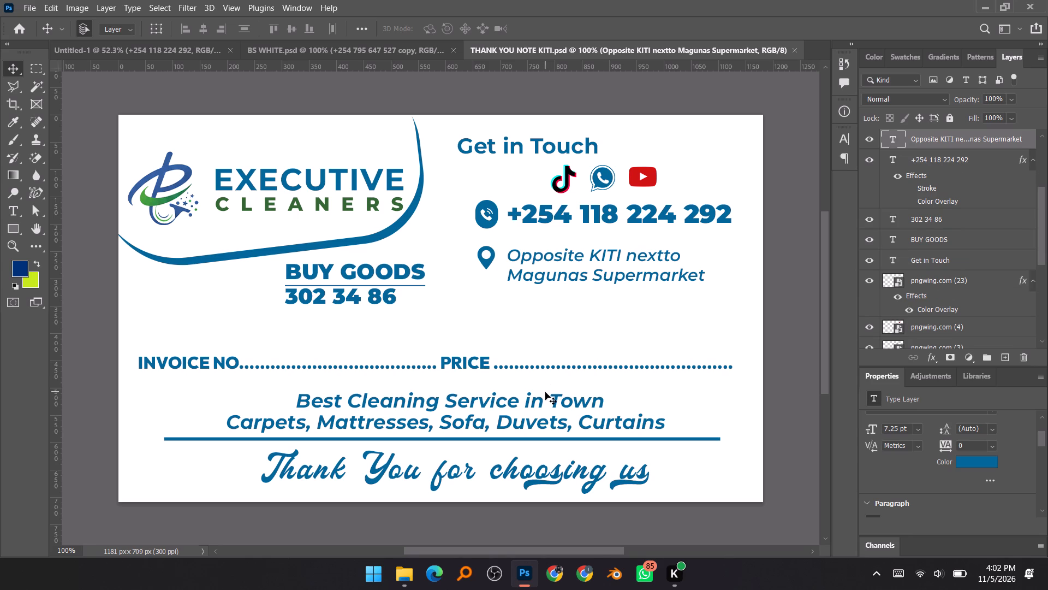
# Select the location pin icon together with the address text and copy both into the A4 document, above the phone numbers.
pyautogui.click(474, 256)
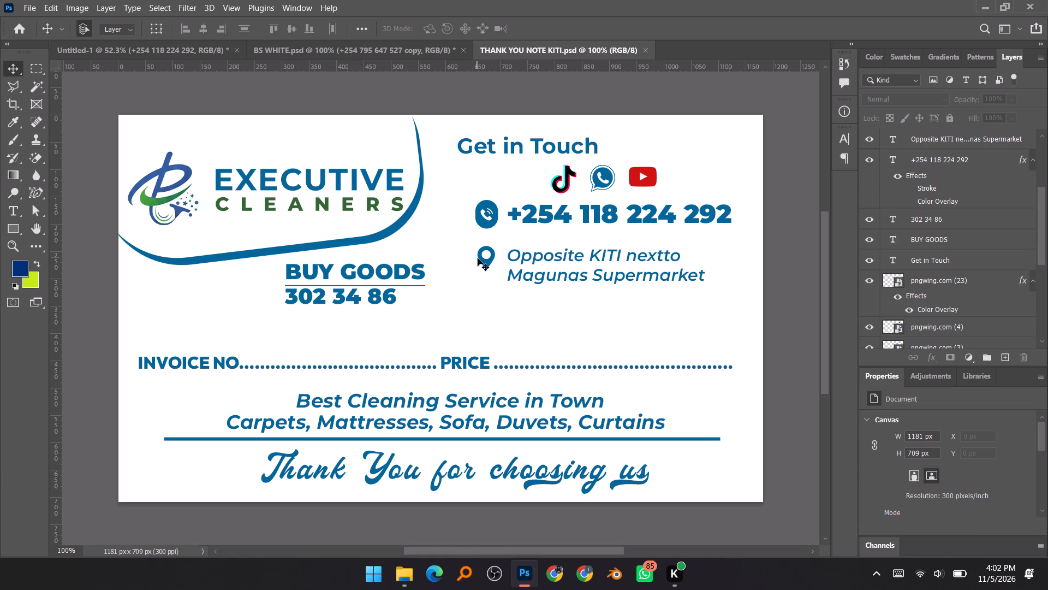
pyautogui.moveTo(469, 259); pyautogui.dragTo(484, 266)
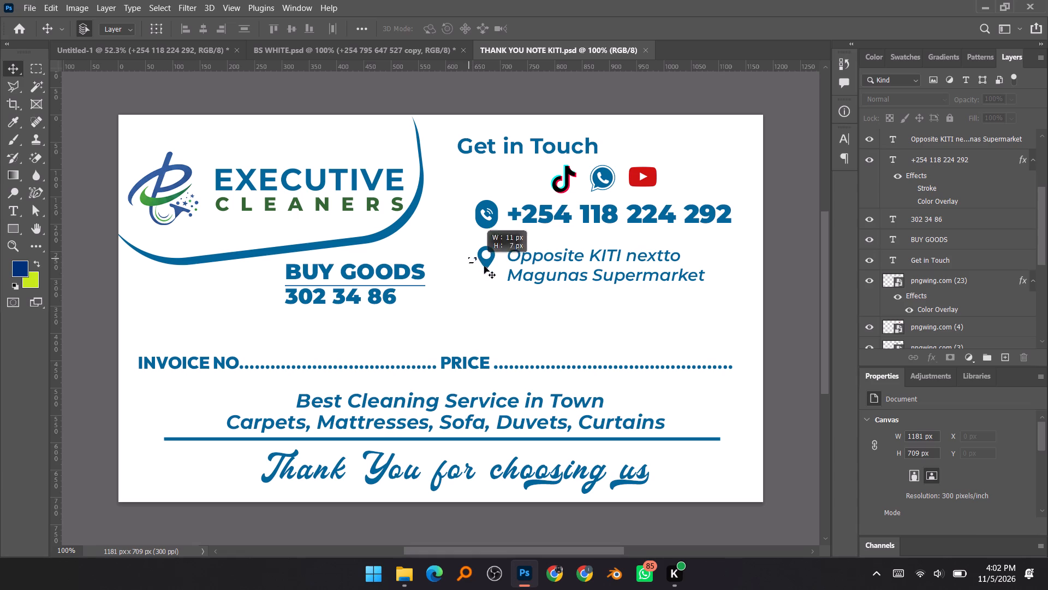
pyautogui.moveTo(484, 266); pyautogui.dragTo(556, 275)
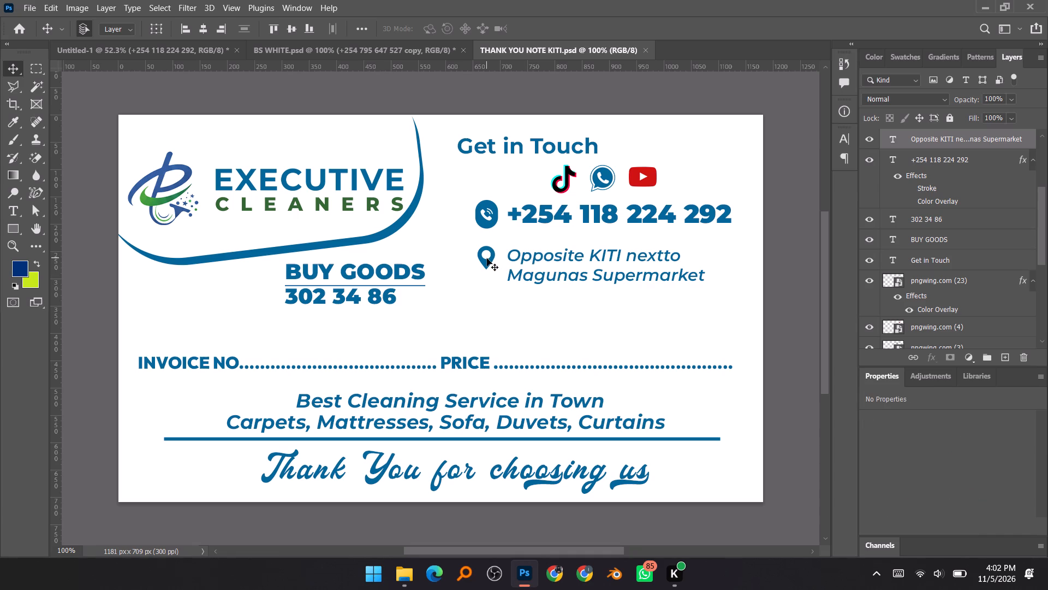
pyautogui.moveTo(486, 259); pyautogui.dragTo(460, 227)
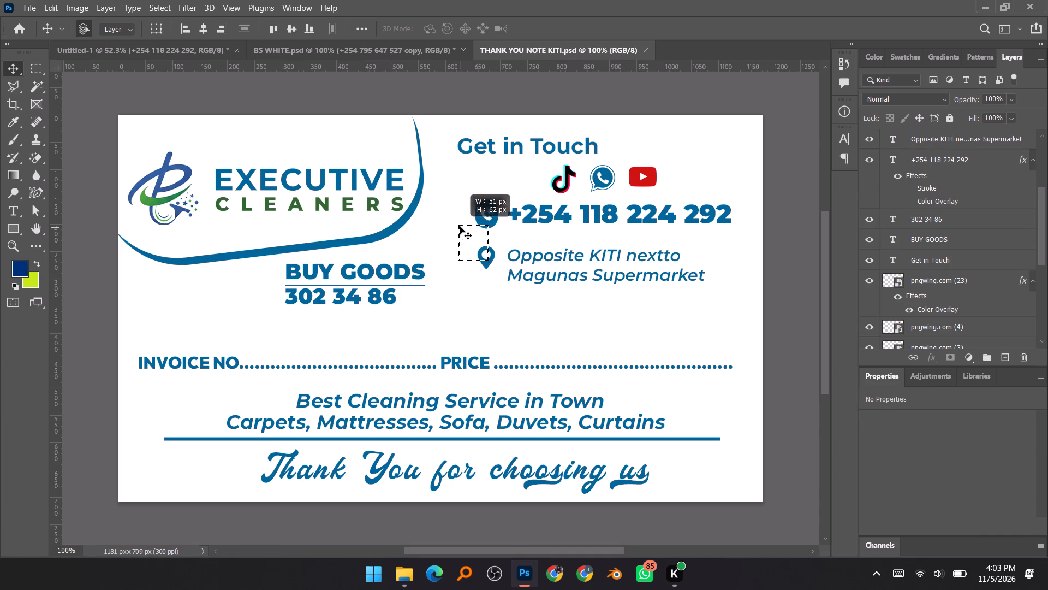
pyautogui.click(461, 250)
pyautogui.moveTo(467, 257); pyautogui.dragTo(563, 282)
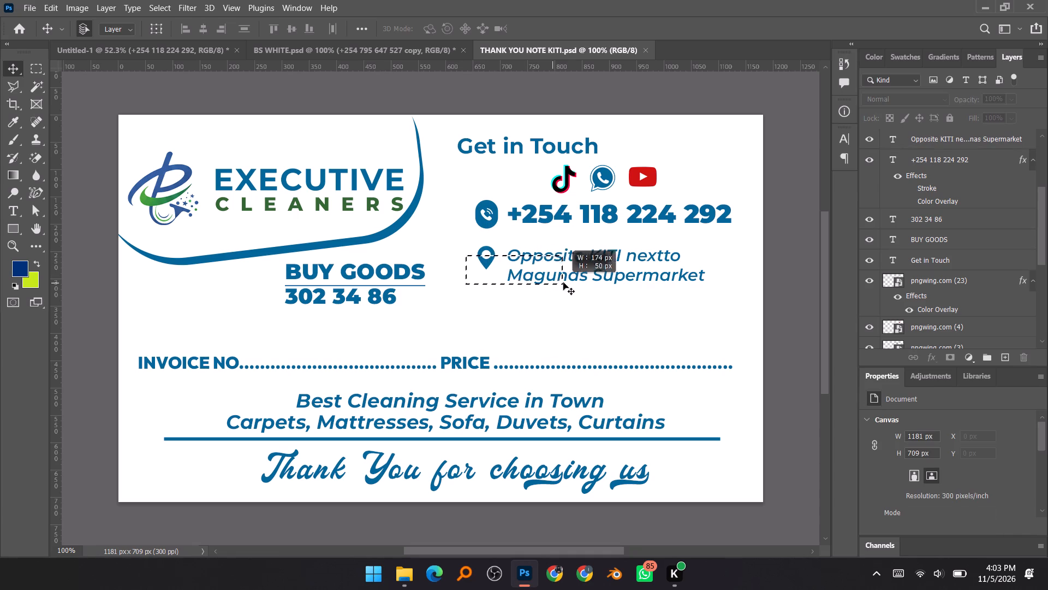
pyautogui.moveTo(563, 282); pyautogui.dragTo(573, 278)
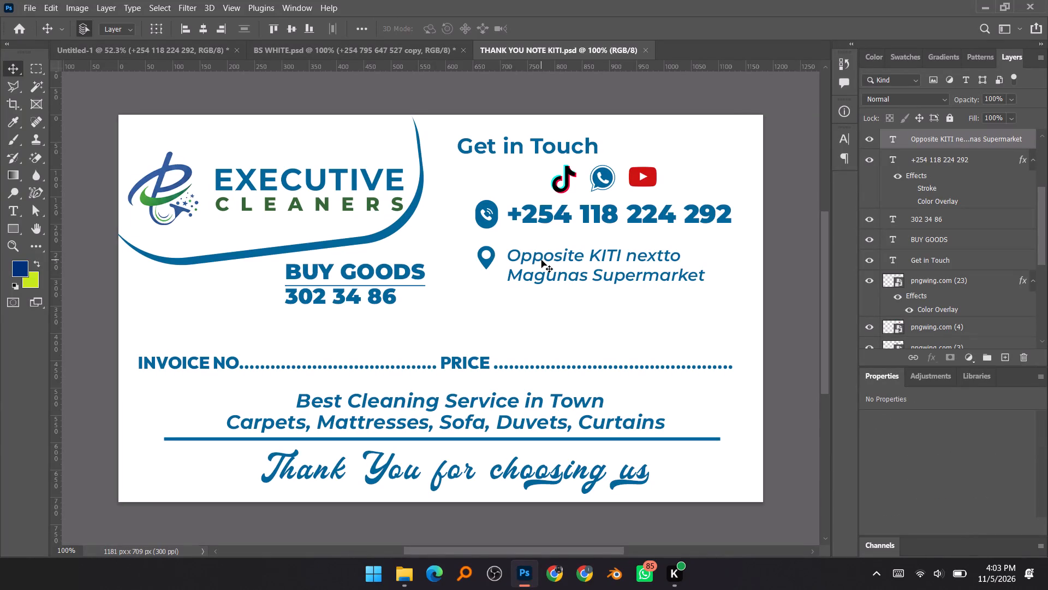
pyautogui.moveTo(545, 257); pyautogui.dragTo(394, 167)
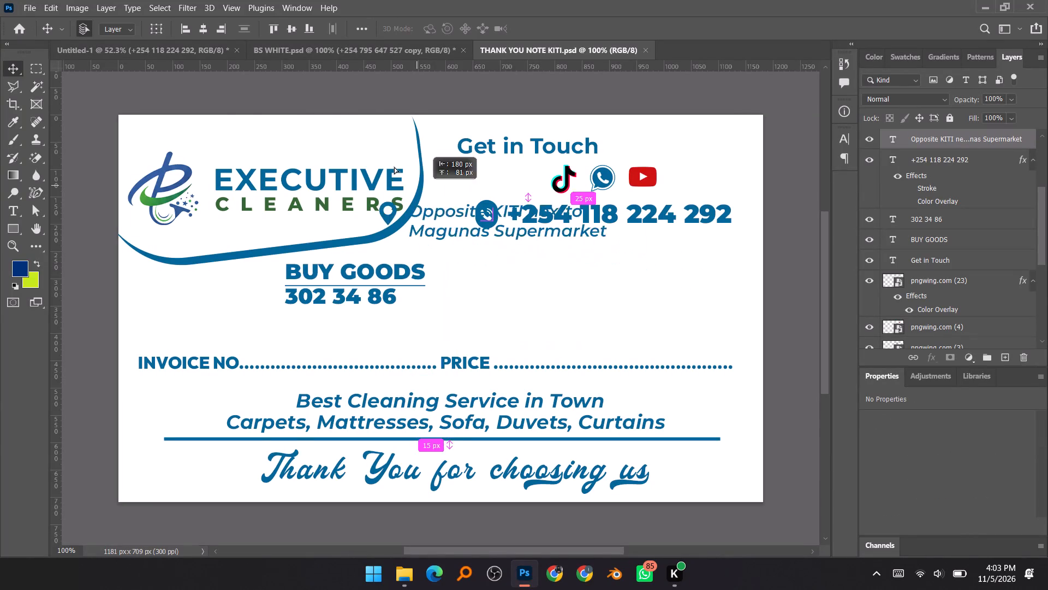
pyautogui.moveTo(394, 167); pyautogui.dragTo(168, 50)
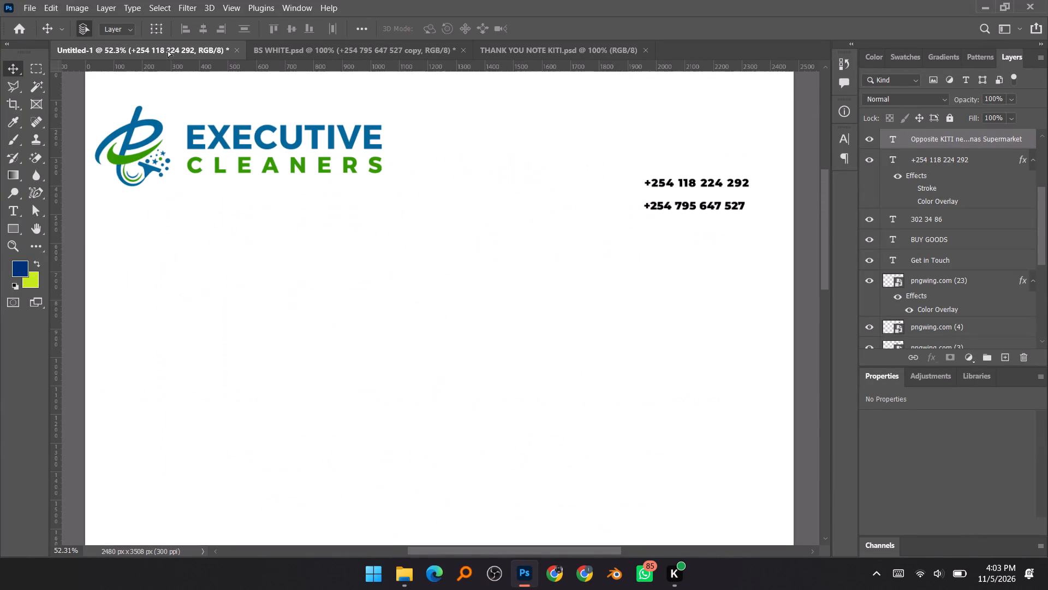
pyautogui.moveTo(168, 50); pyautogui.dragTo(640, 162)
pyautogui.moveTo(640, 162); pyautogui.dragTo(634, 158)
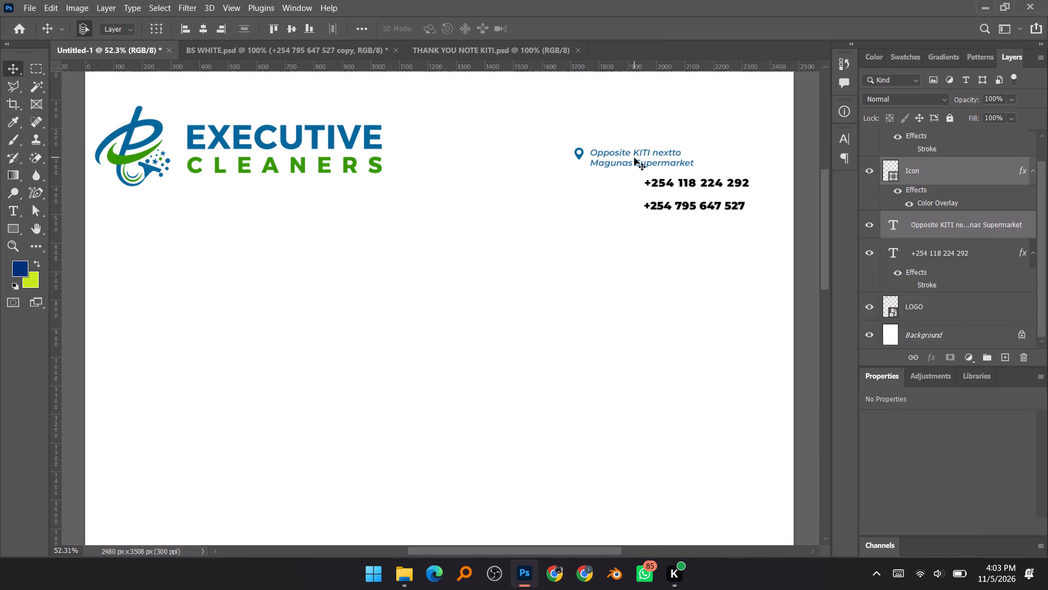
# Scale the location pin and address text to about 124% and position them directly above the first phone number.
pyautogui.moveTo(627, 154); pyautogui.dragTo(653, 160)
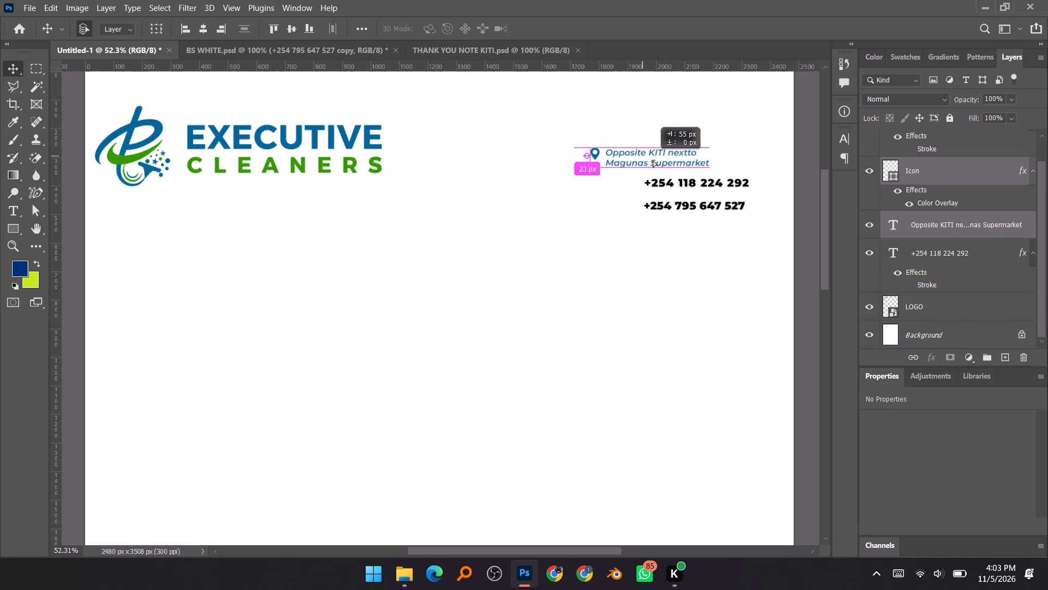
pyautogui.moveTo(653, 160); pyautogui.dragTo(660, 165)
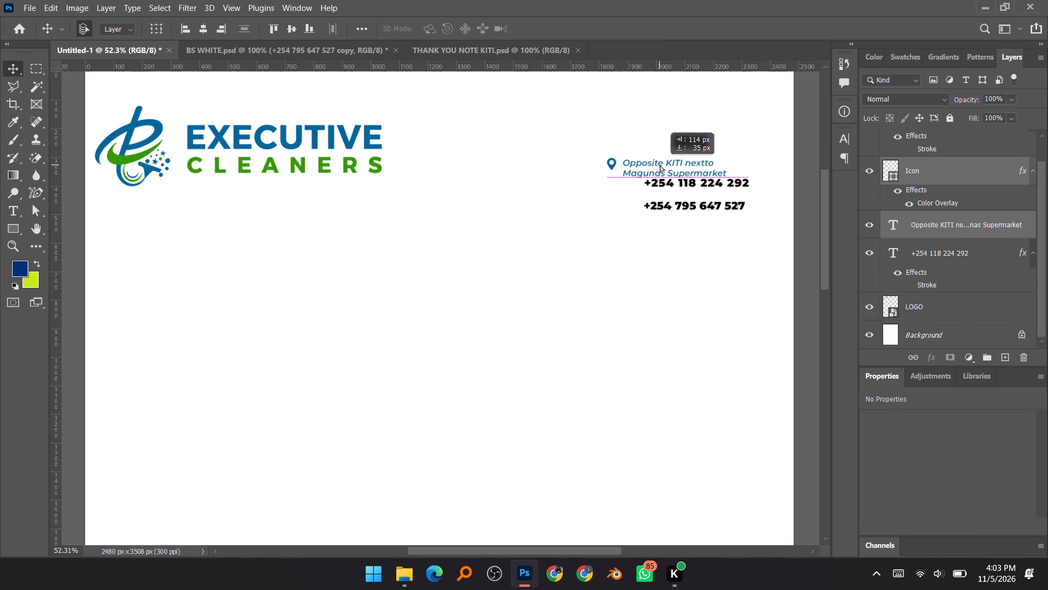
pyautogui.moveTo(660, 165); pyautogui.dragTo(652, 164)
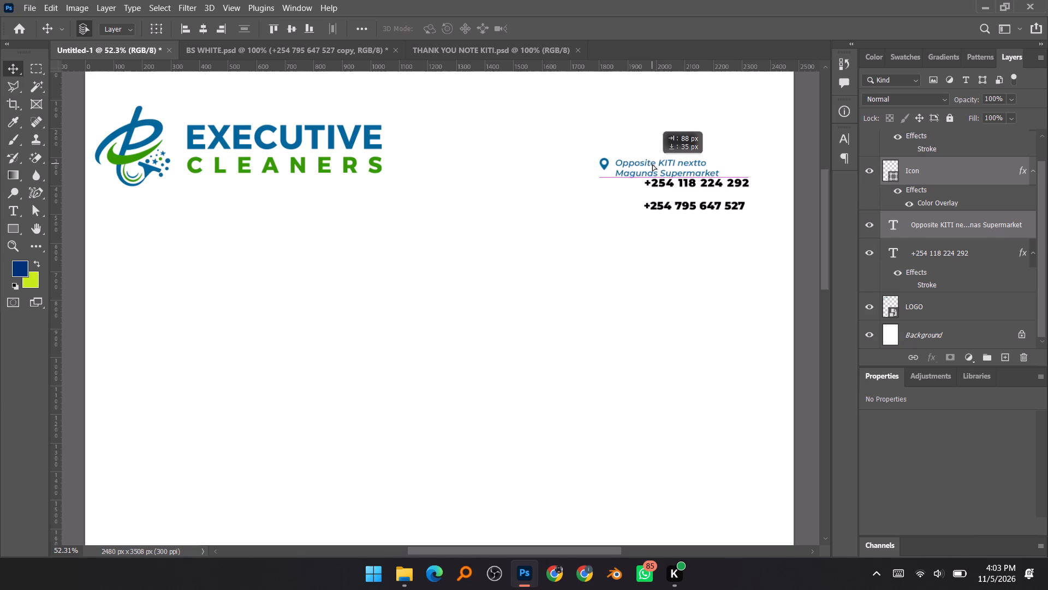
pyautogui.moveTo(652, 164); pyautogui.dragTo(654, 157)
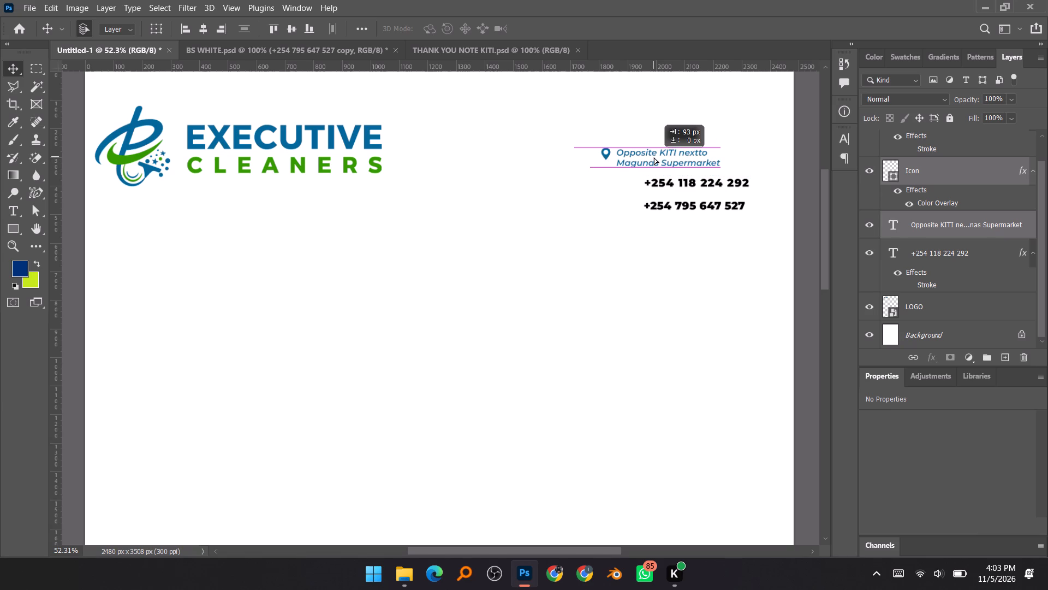
pyautogui.moveTo(654, 157); pyautogui.dragTo(654, 162)
pyautogui.hotkey('ctrl', 't')
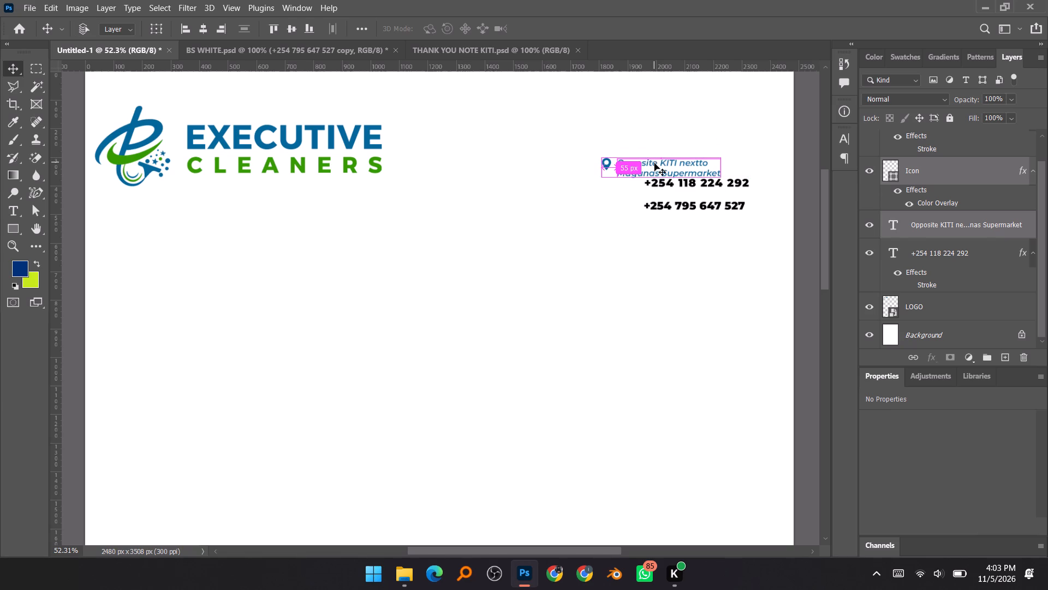
pyautogui.moveTo(600, 176); pyautogui.dragTo(585, 187)
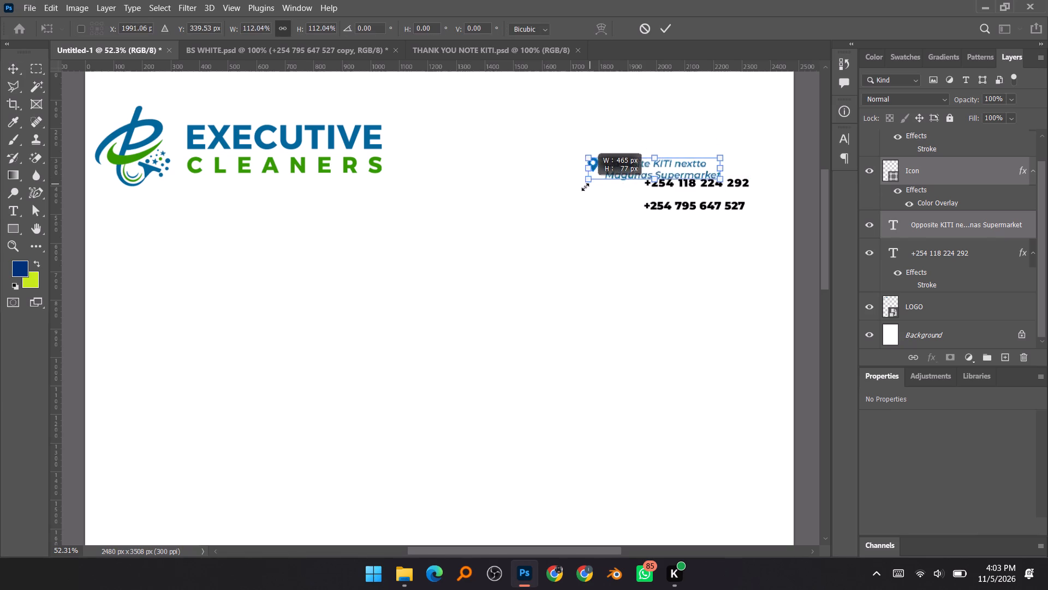
pyautogui.moveTo(585, 187); pyautogui.dragTo(571, 182)
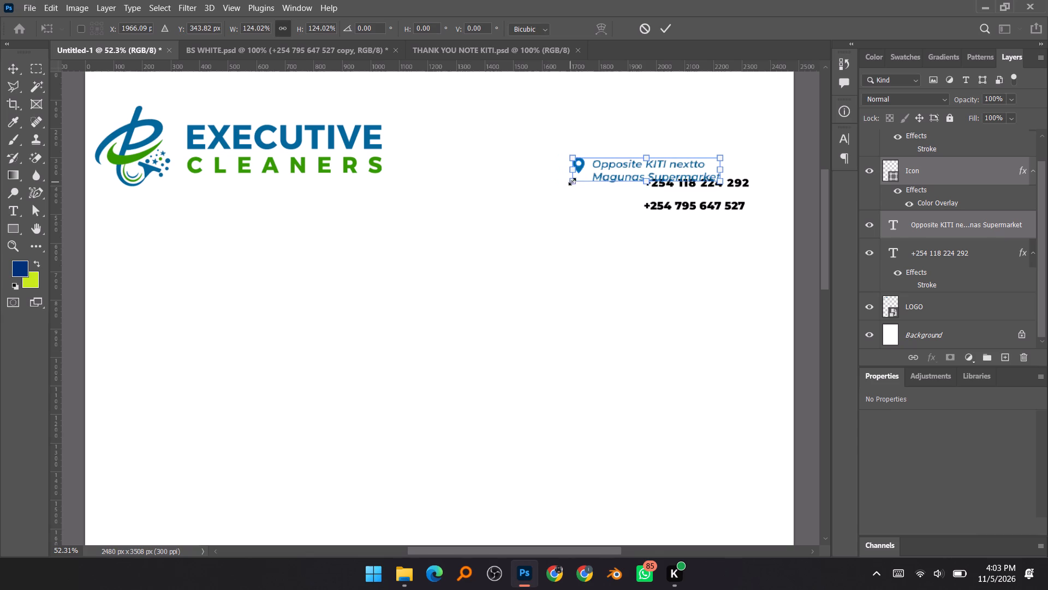
pyautogui.moveTo(628, 169); pyautogui.dragTo(664, 162)
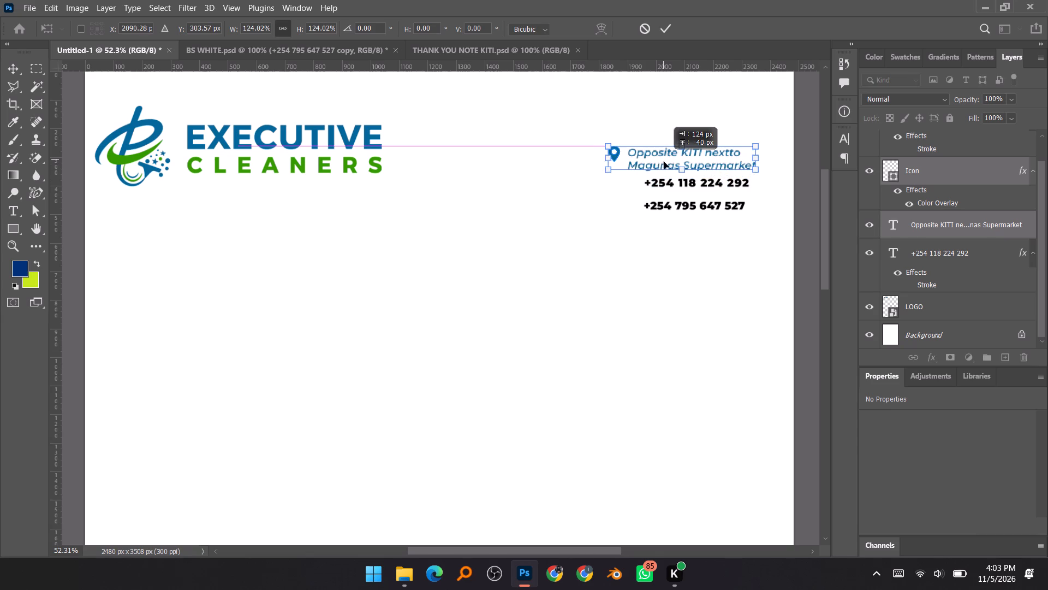
pyautogui.moveTo(664, 162); pyautogui.dragTo(664, 162)
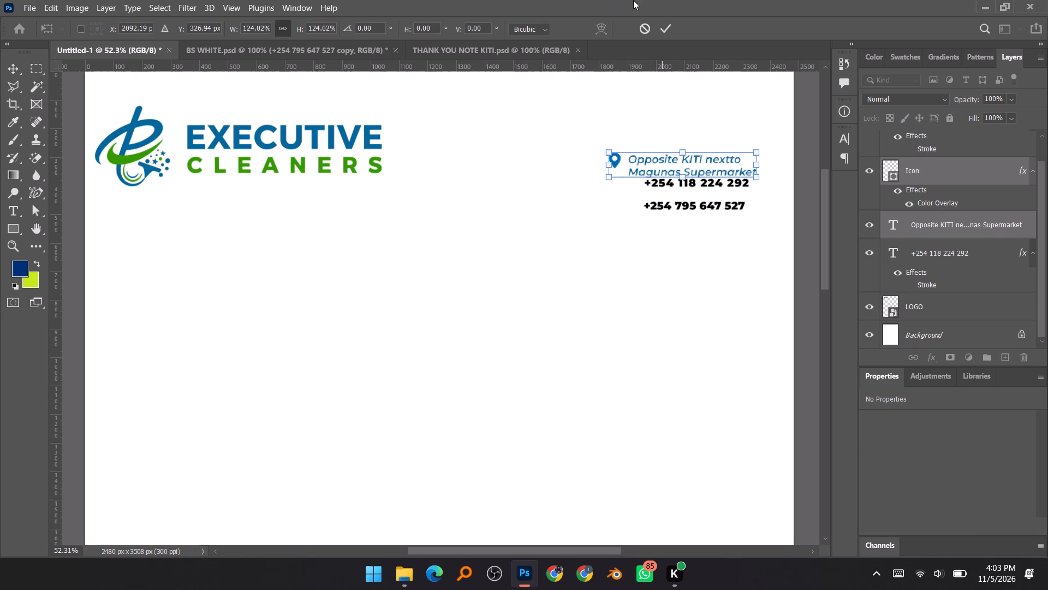
pyautogui.click(670, 30)
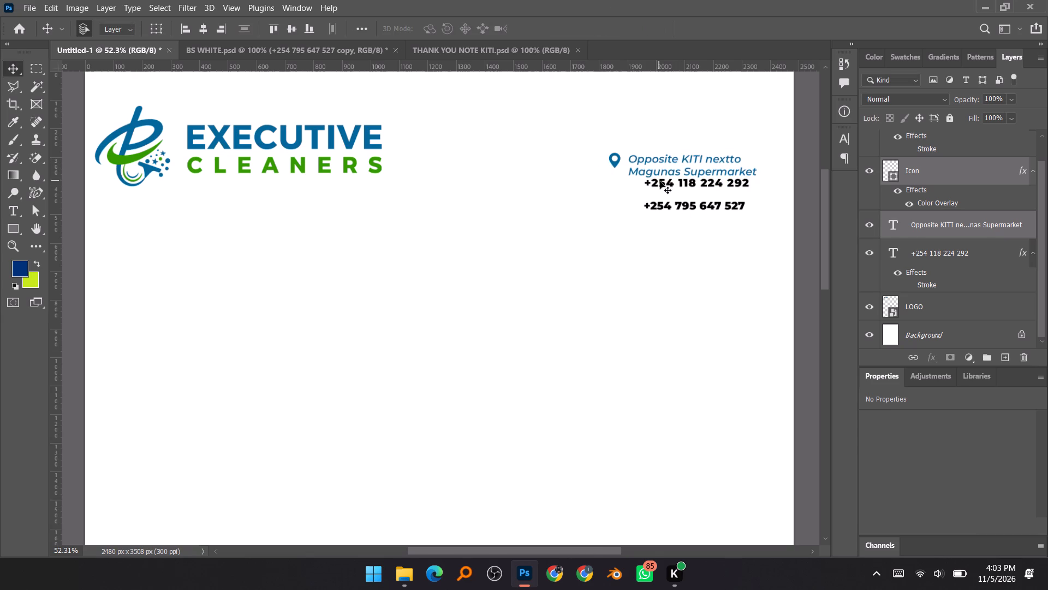
# Move the first phone number above the address, lining up its start with the address text.
pyautogui.moveTo(663, 183); pyautogui.dragTo(646, 144)
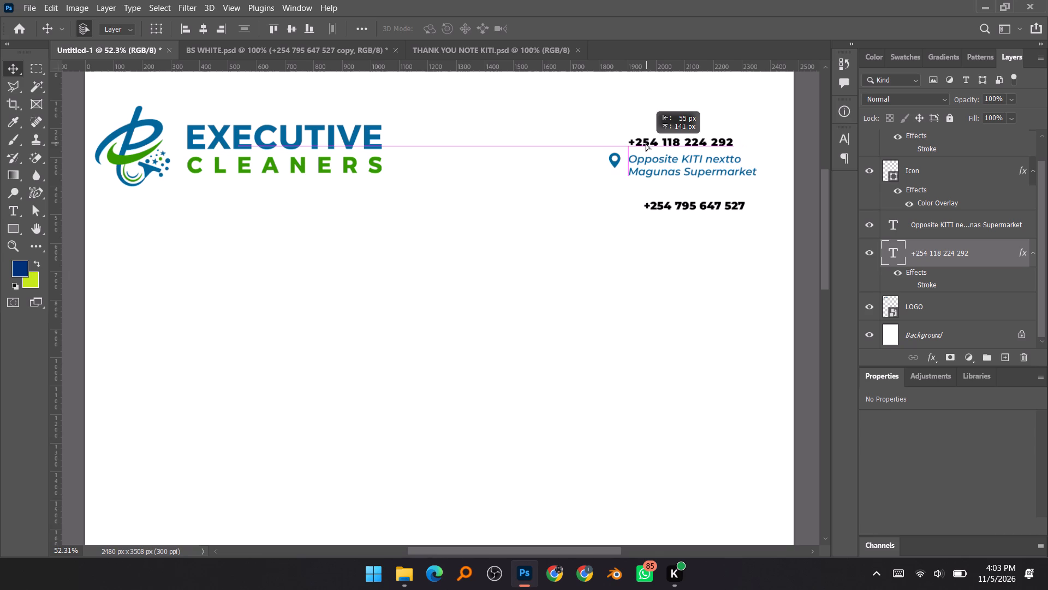
pyautogui.moveTo(646, 144); pyautogui.dragTo(646, 144)
# In THANK YOU NOTE KITI.psd, select the Phone icon layer together with its Rounded Rectangle 1 background.
pyautogui.click(454, 53)
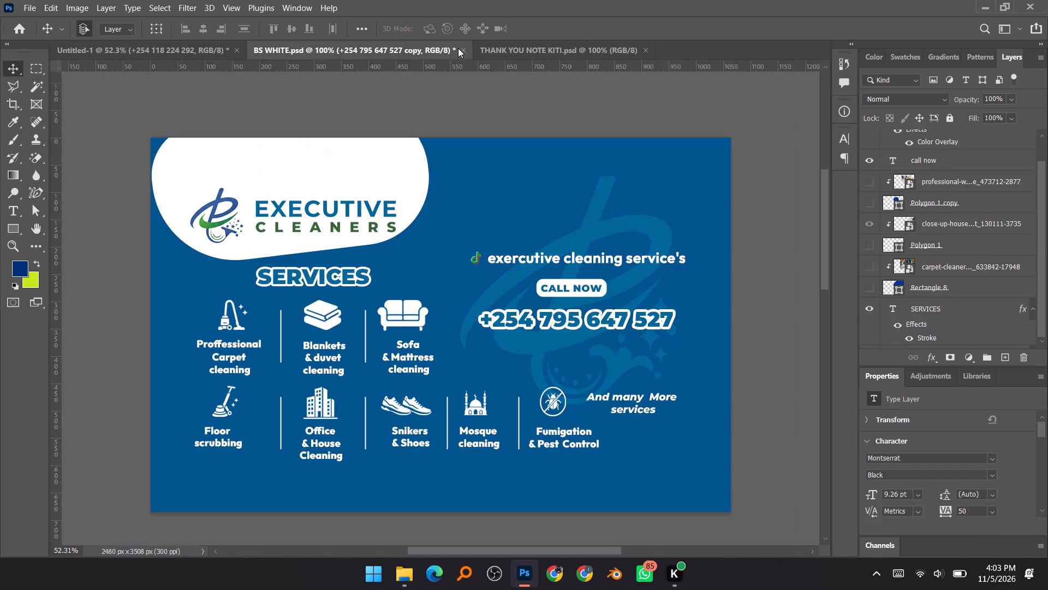
pyautogui.click(542, 49)
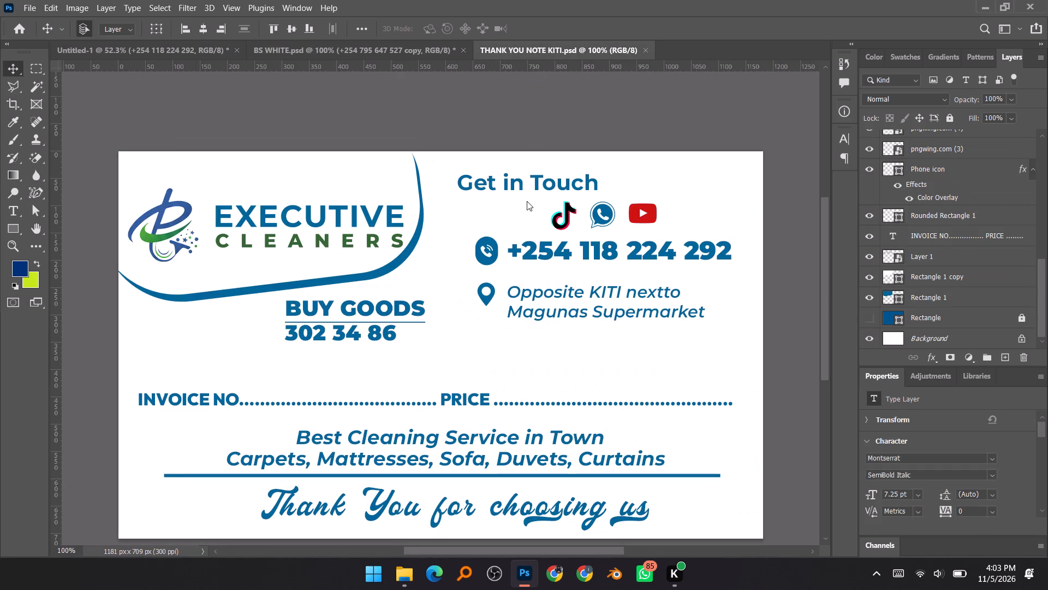
pyautogui.click(489, 249)
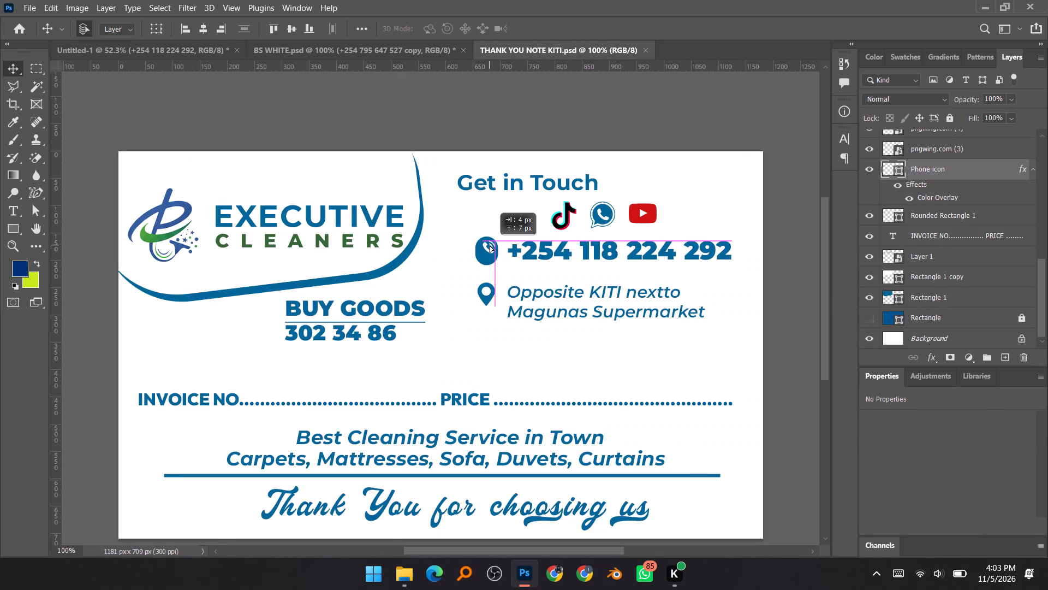
pyautogui.hotkey('ctrl', 'z')
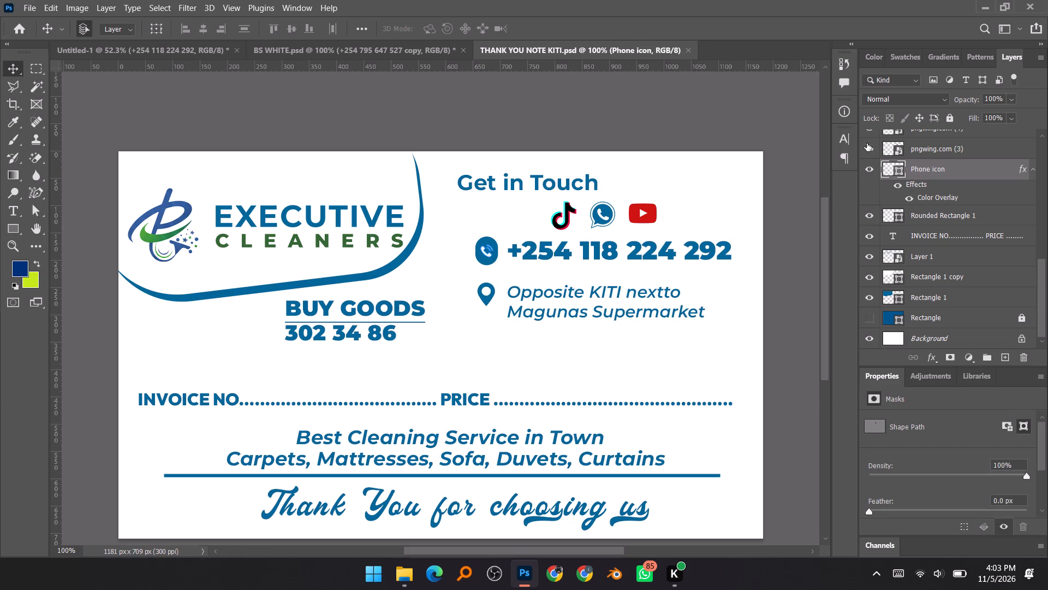
pyautogui.click(870, 214)
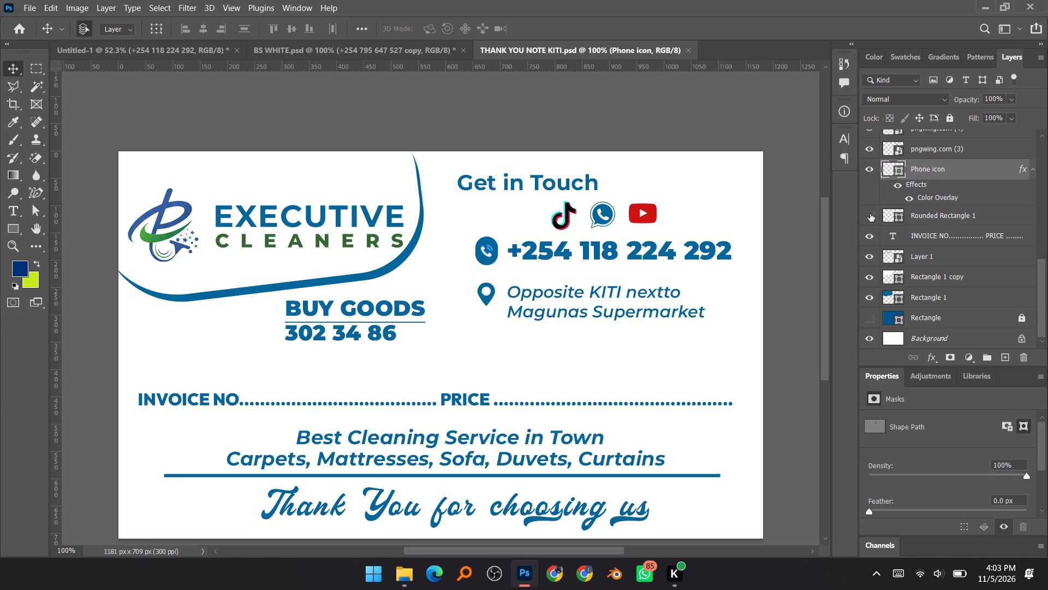
pyautogui.click(870, 214)
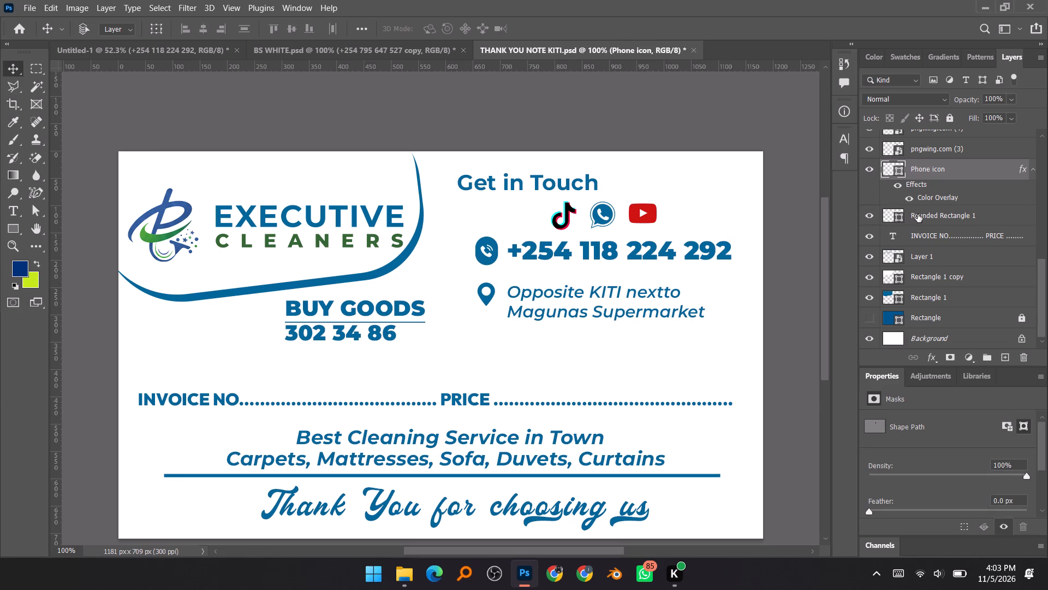
pyautogui.keyDown('ctrl'); pyautogui.click(918, 214); pyautogui.keyUp('ctrl')
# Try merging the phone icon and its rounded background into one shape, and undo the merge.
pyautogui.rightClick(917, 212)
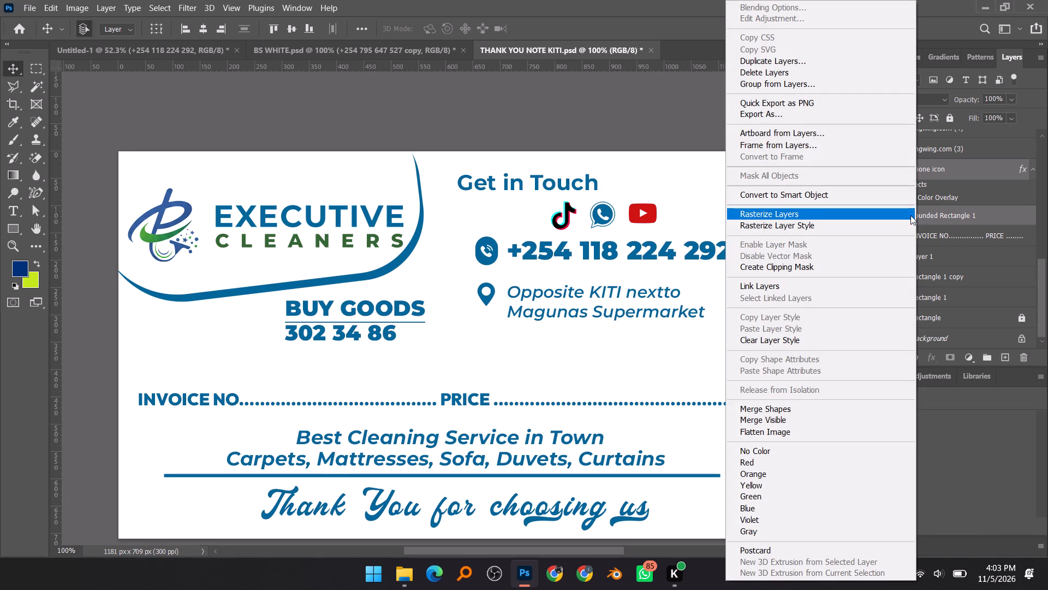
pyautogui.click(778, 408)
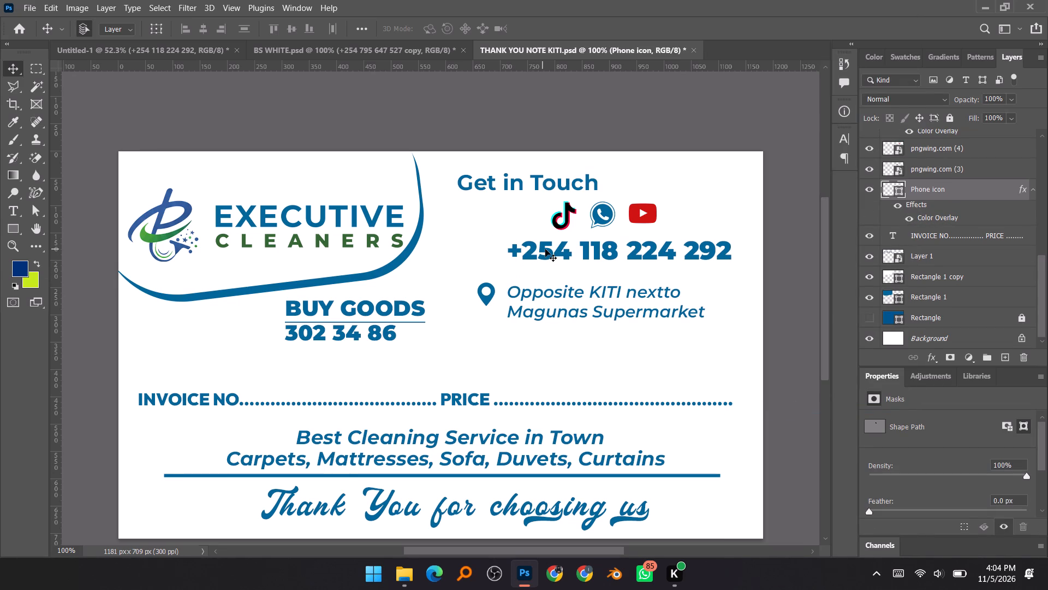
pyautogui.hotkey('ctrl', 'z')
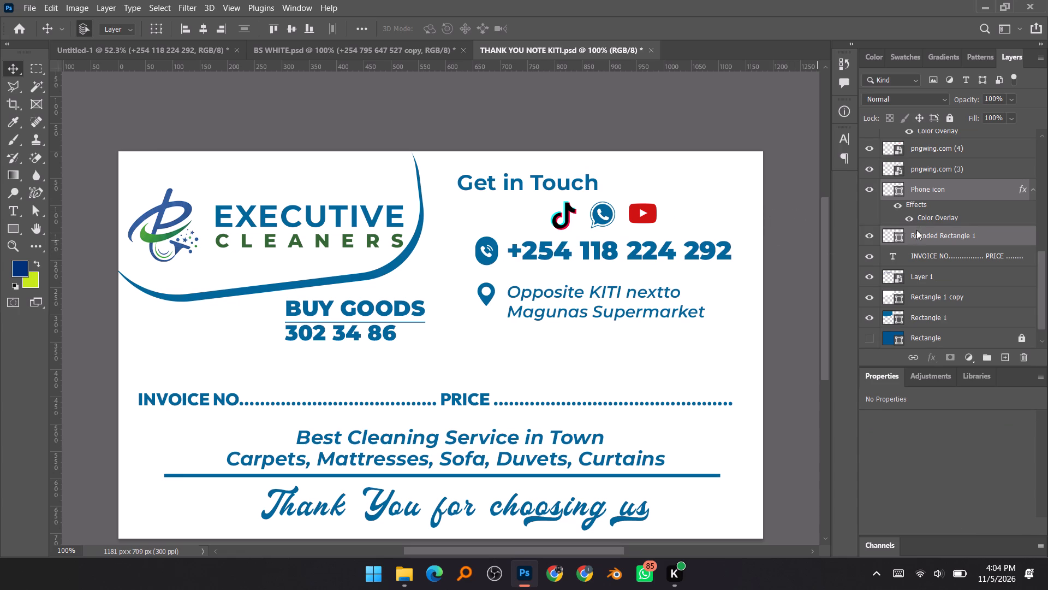
# Copy the selected phone icon and rounded background layers into the A4 document, between the logo and the contact details.
pyautogui.moveTo(916, 235); pyautogui.dragTo(151, 66)
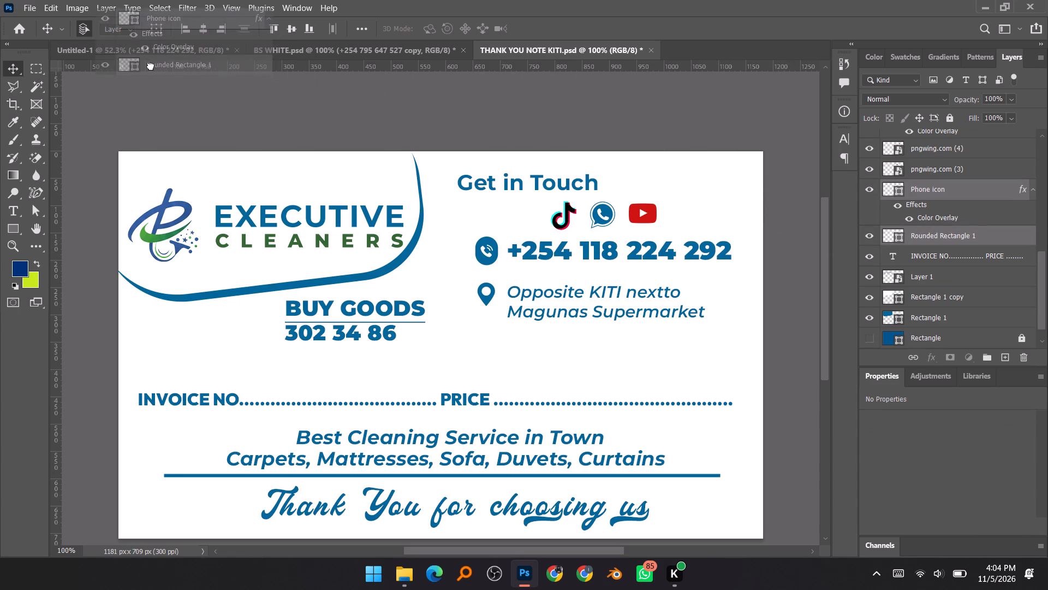
pyautogui.moveTo(151, 66); pyautogui.dragTo(459, 168)
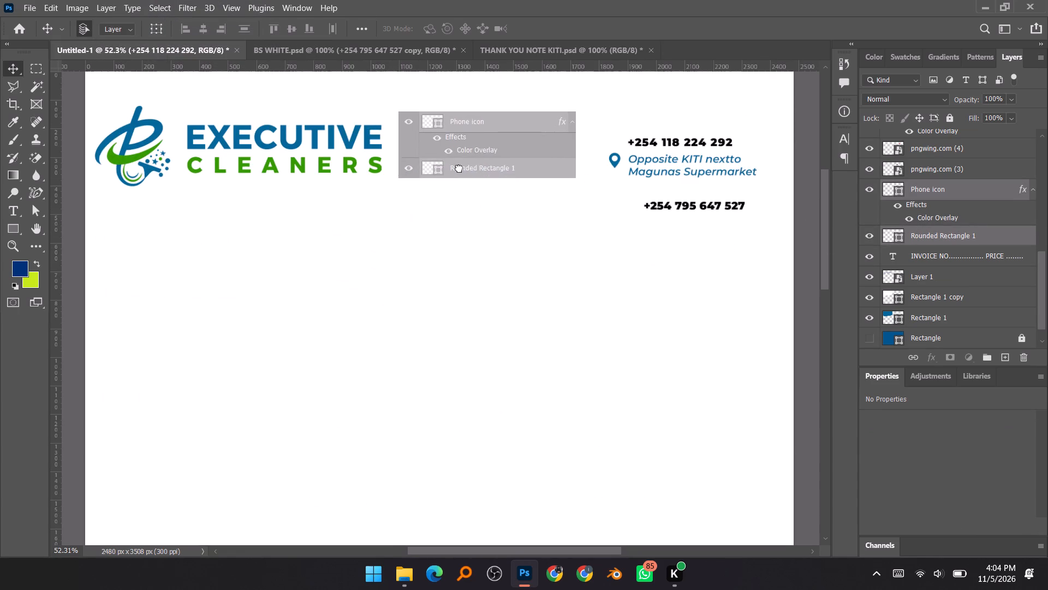
pyautogui.moveTo(459, 168); pyautogui.dragTo(529, 161)
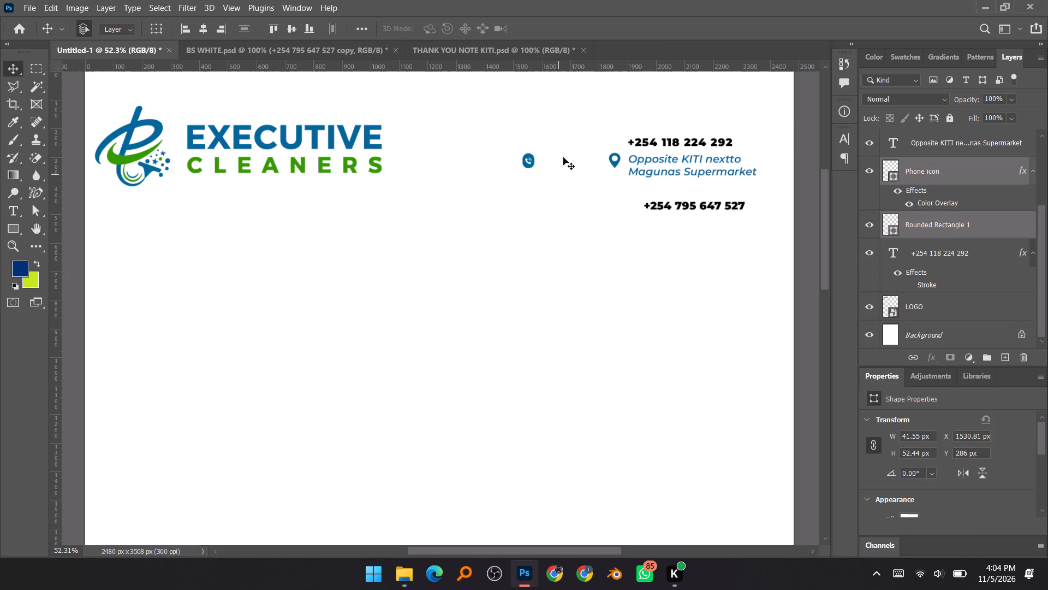
# Position the phone icon and its background in front of the first phone number, directly above the location pin.
pyautogui.keyDown('alt'); pyautogui.scroll(2, 587, 119); pyautogui.keyUp('alt')
pyautogui.keyDown('alt'); pyautogui.scroll(-3, 595, 155); pyautogui.keyUp('alt')
pyautogui.scroll(5, 552, 125)
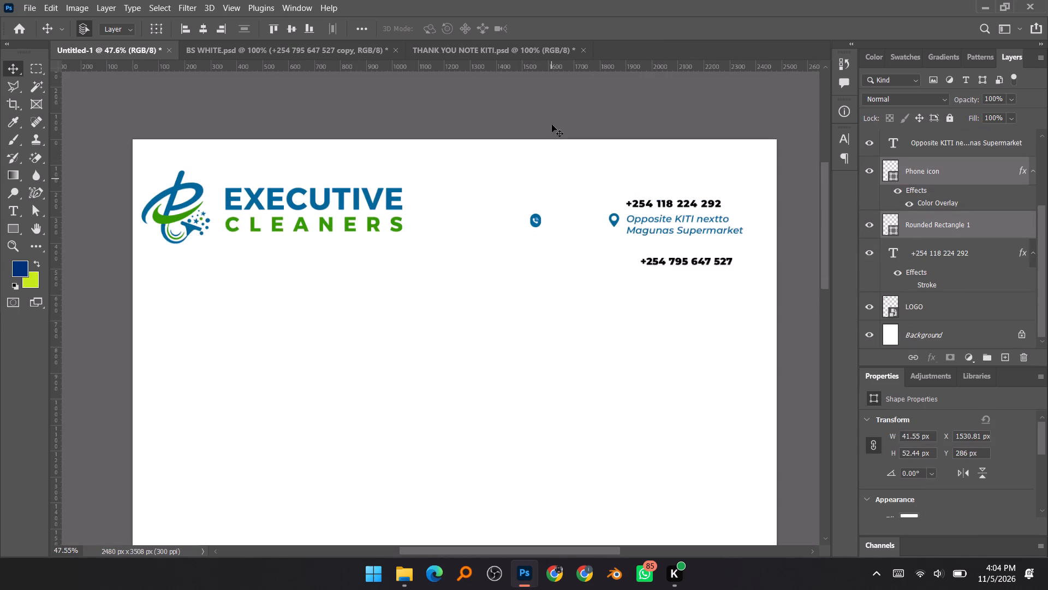
pyautogui.scroll(2, 557, 143)
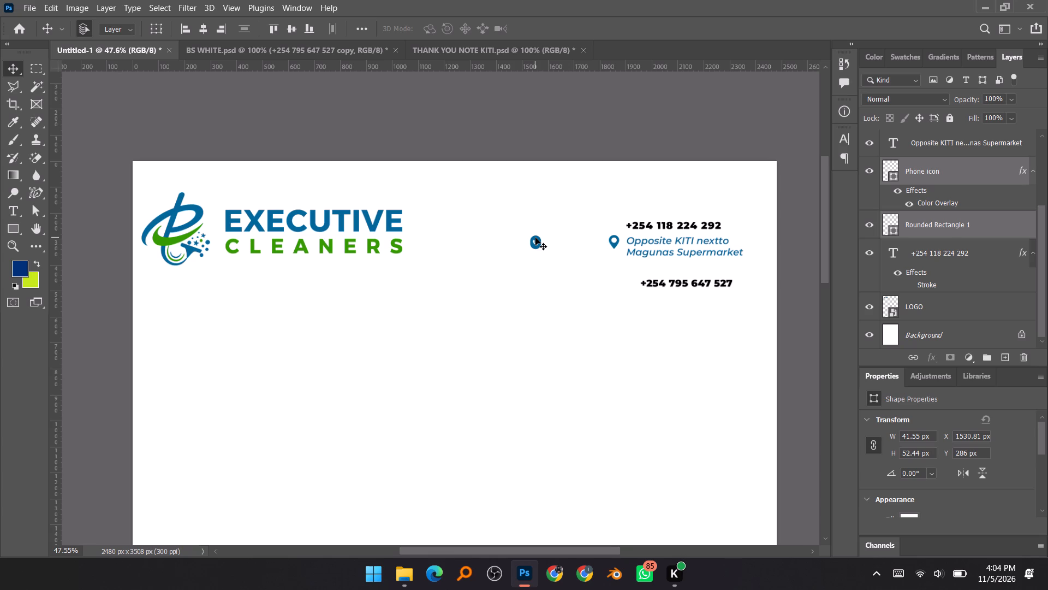
pyautogui.moveTo(535, 238); pyautogui.dragTo(612, 219)
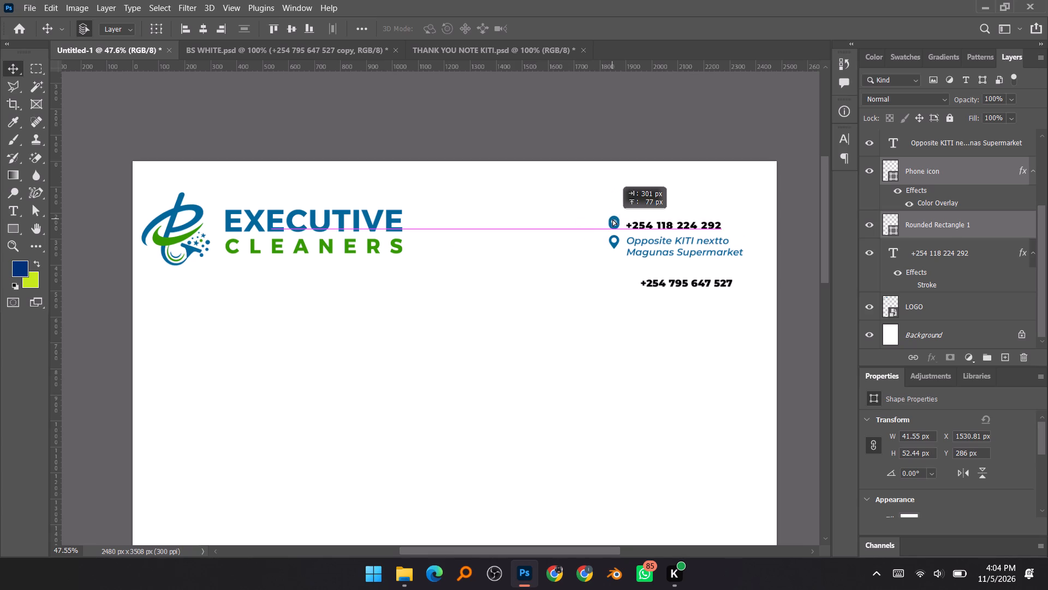
pyautogui.moveTo(612, 219); pyautogui.dragTo(612, 221)
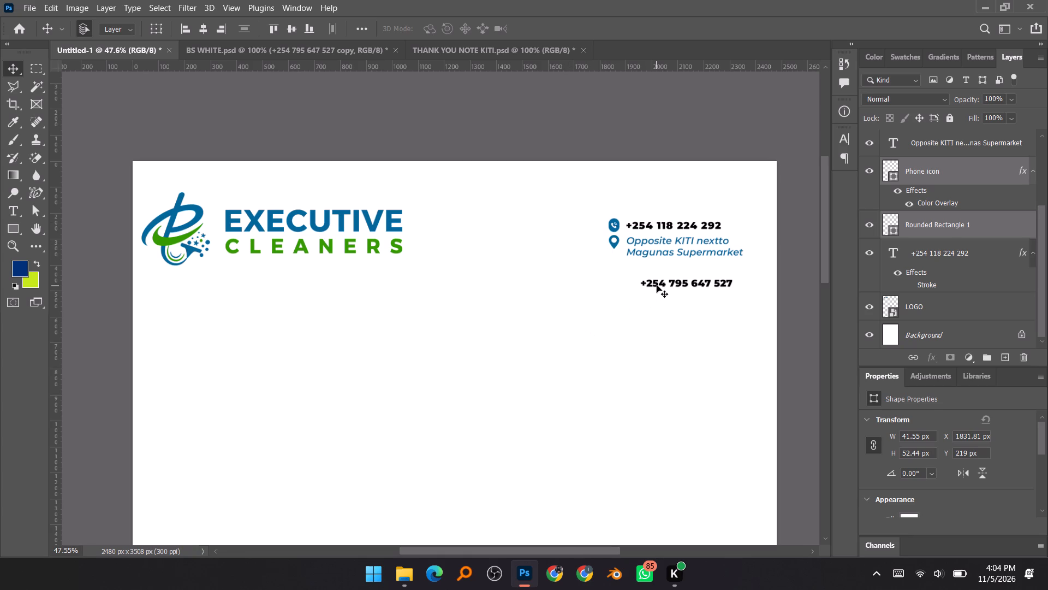
# Move the second phone number lower, lining up its start with the address text above and leaving space between them.
pyautogui.moveTo(657, 285); pyautogui.dragTo(640, 302)
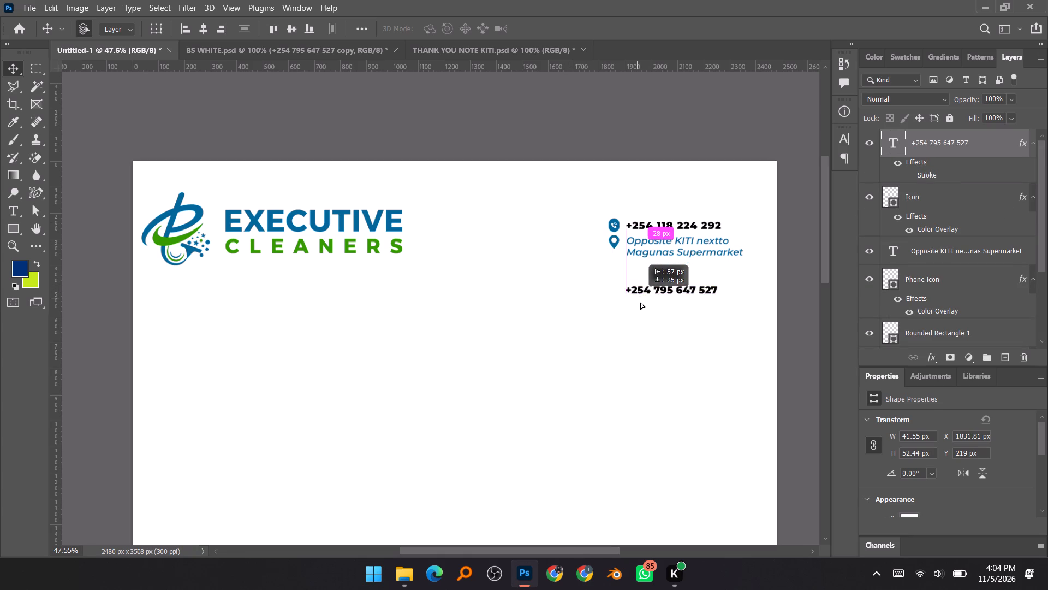
pyautogui.moveTo(640, 302); pyautogui.dragTo(642, 305)
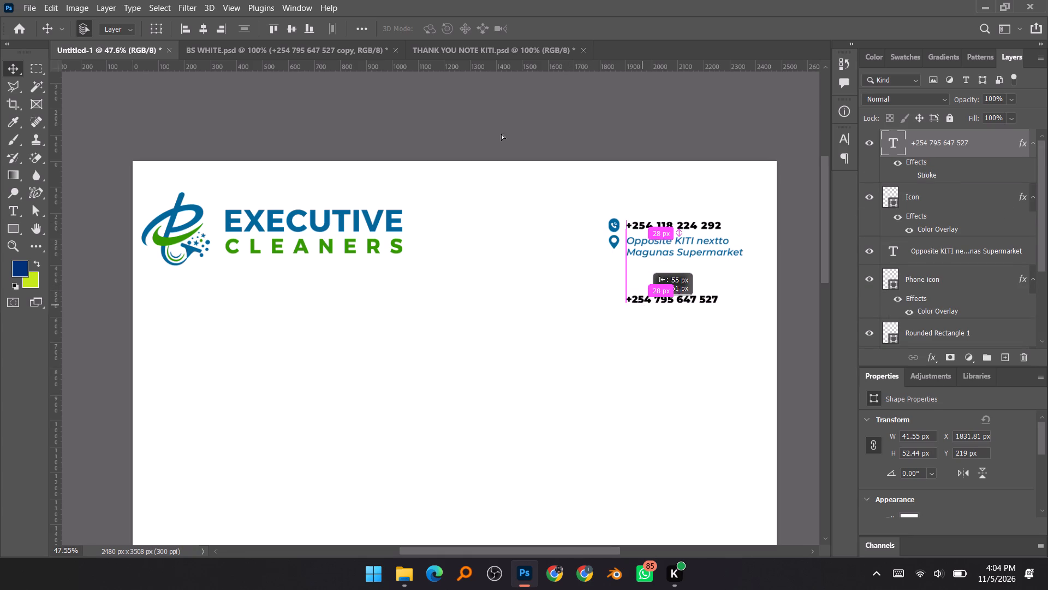
# Open THANK YOU NOTE DOG SECTION.psd from the EXECUTIVE folder.
pyautogui.click(411, 570)
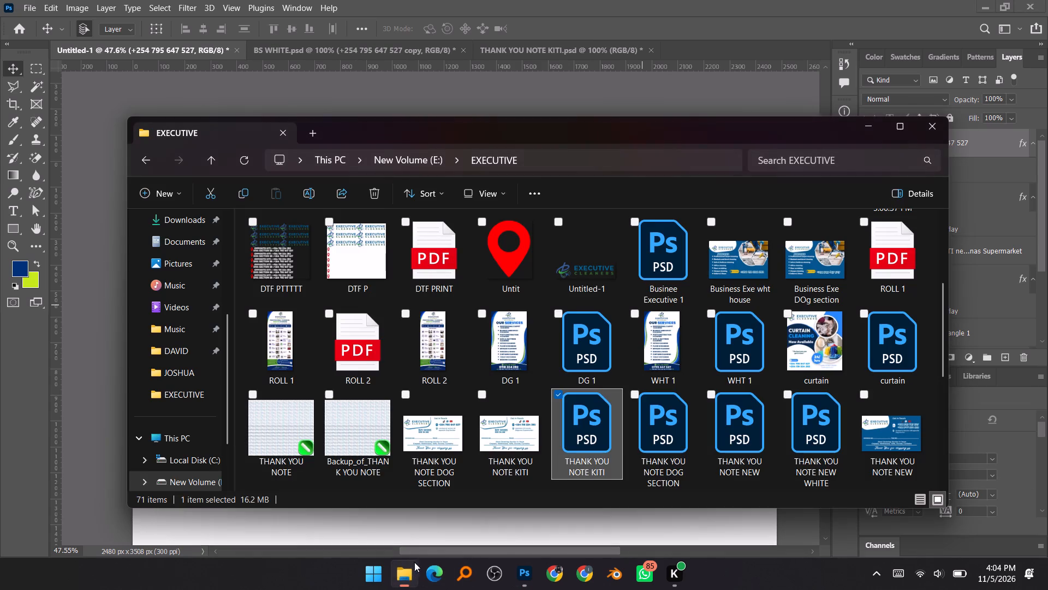
pyautogui.doubleClick(659, 436)
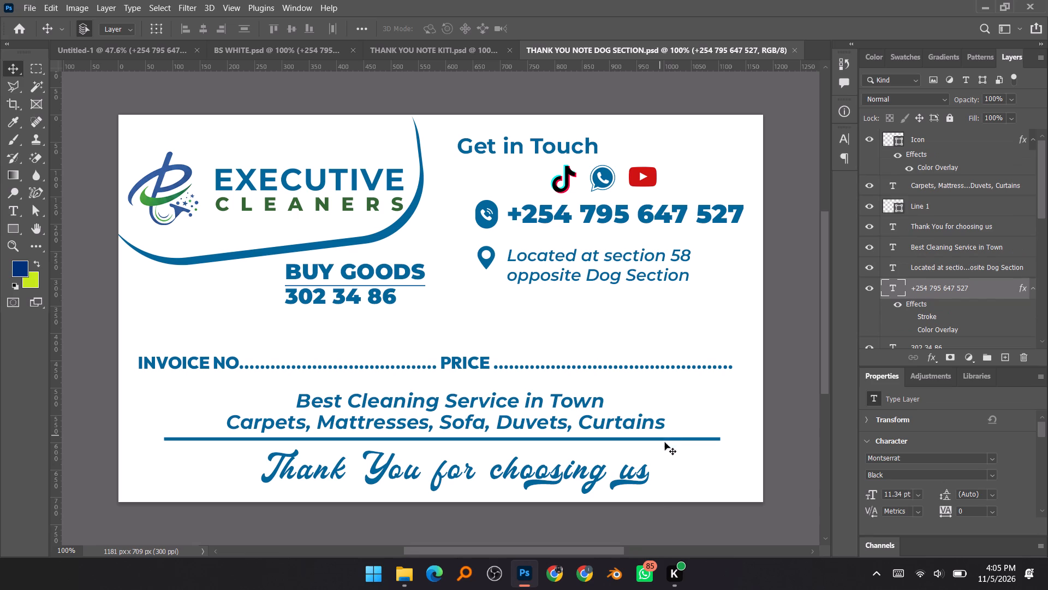
# Select the location pin together with the Dog Section address text and copy both into the A4 document, above the second phone number.
pyautogui.moveTo(472, 256); pyautogui.dragTo(492, 262)
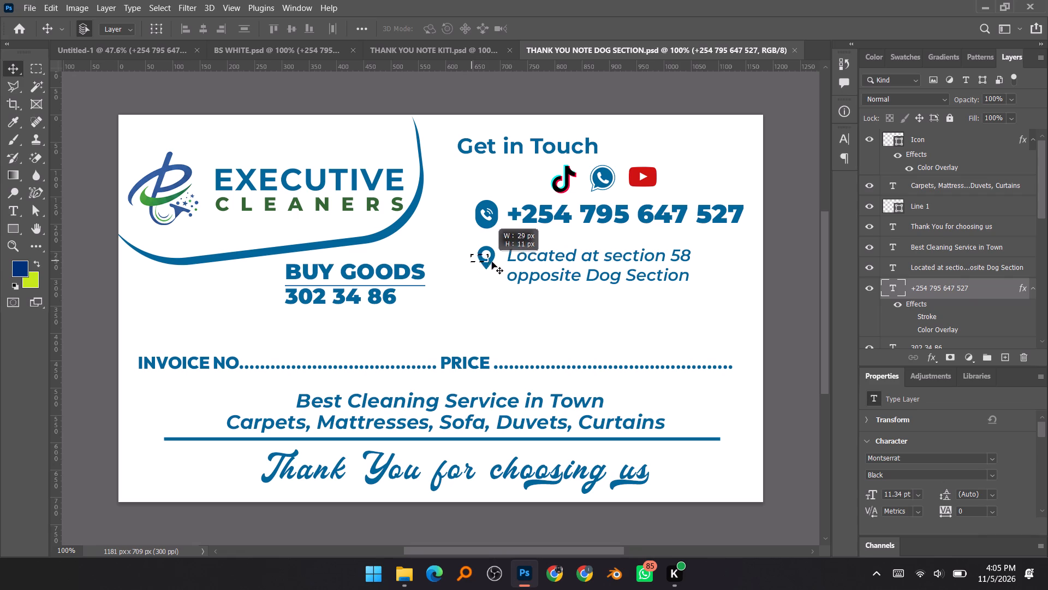
pyautogui.moveTo(492, 262); pyautogui.dragTo(549, 276)
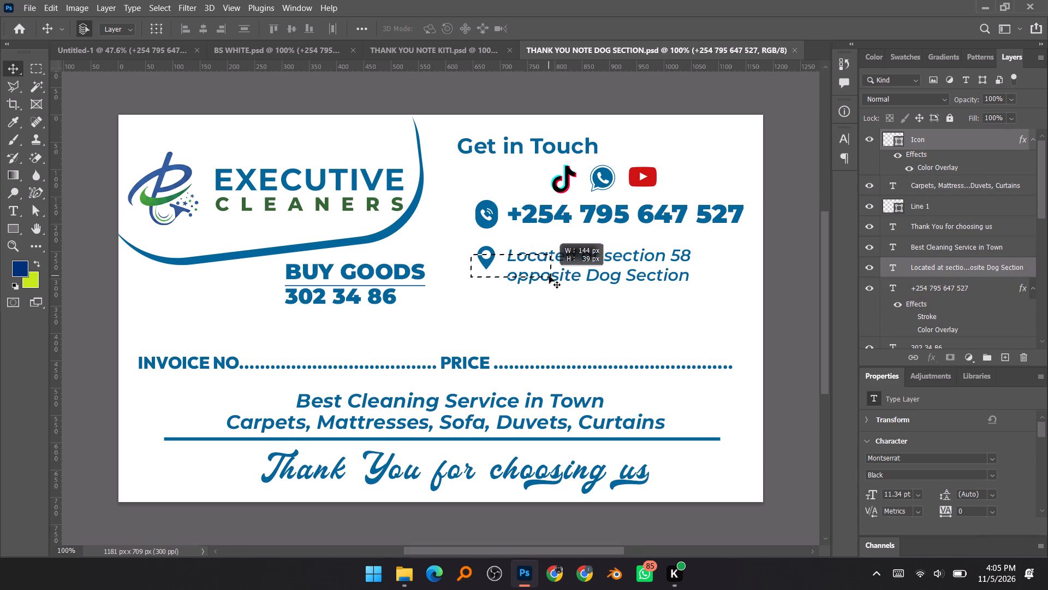
pyautogui.moveTo(549, 276); pyautogui.dragTo(549, 276)
pyautogui.moveTo(546, 257); pyautogui.dragTo(484, 184)
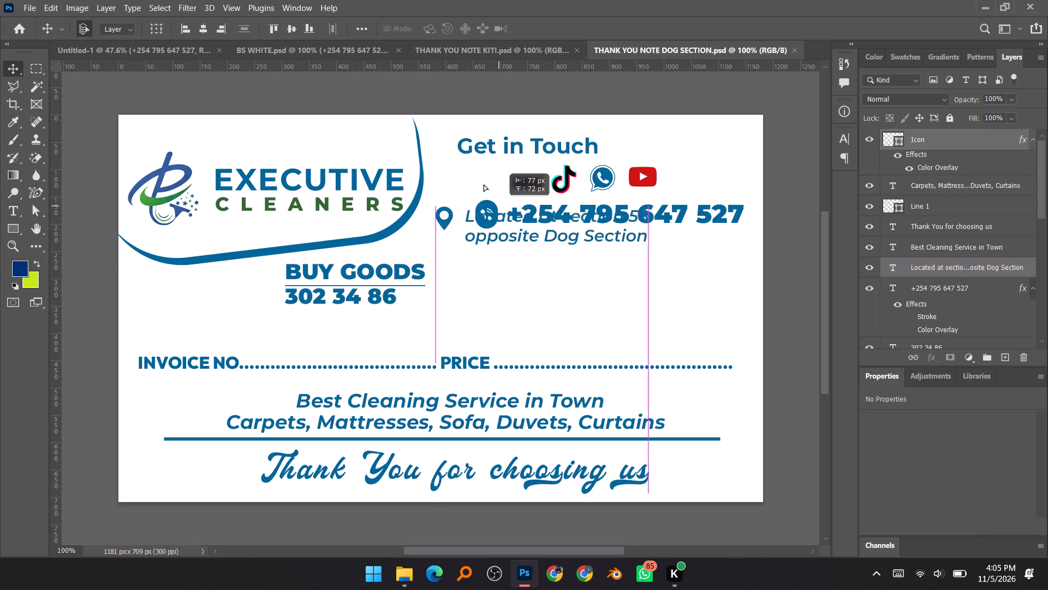
pyautogui.moveTo(484, 184); pyautogui.dragTo(189, 54)
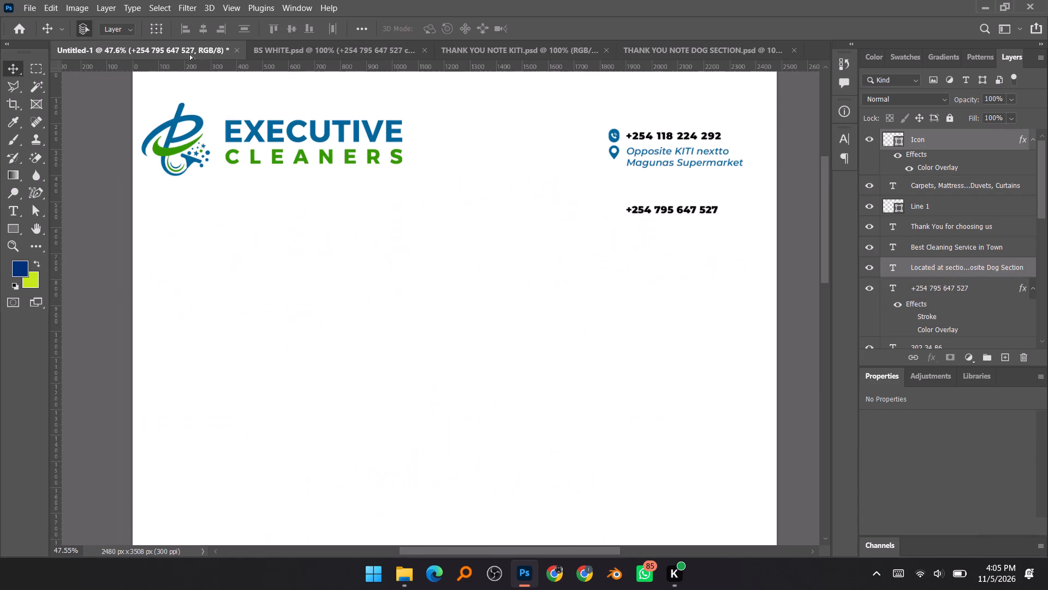
pyautogui.moveTo(189, 54); pyautogui.dragTo(666, 194)
# Scale the Dog Section pin and address to about 130% and align them below the KITI pin and address, above the second phone number.
pyautogui.scroll(3, 685, 177)
pyautogui.keyDown('alt'); pyautogui.scroll(3, 743, 203); pyautogui.keyUp('alt')
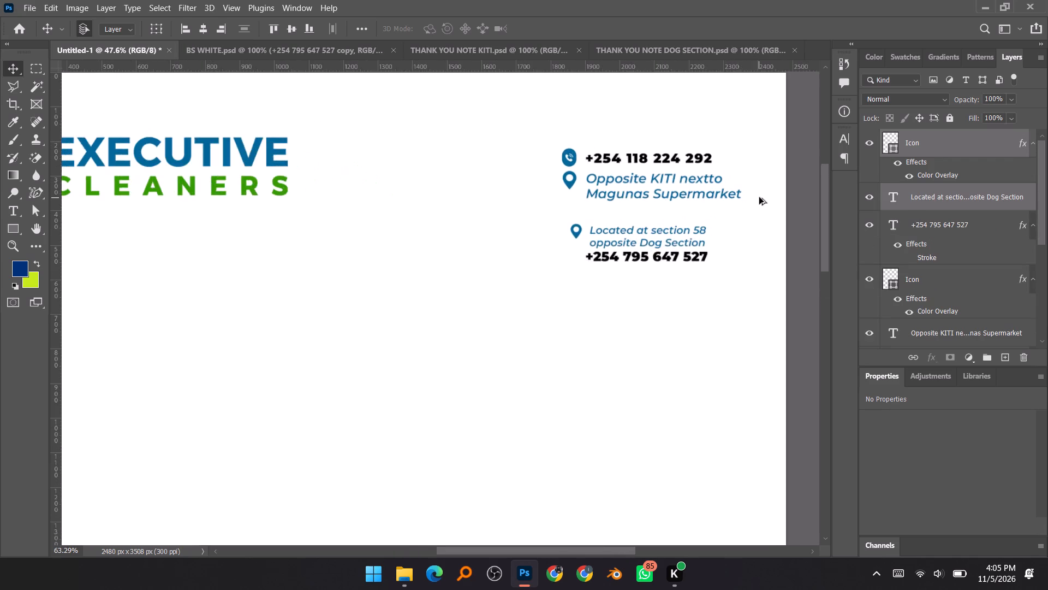
pyautogui.keyDown('alt'); pyautogui.scroll(8, 760, 195); pyautogui.keyUp('alt')
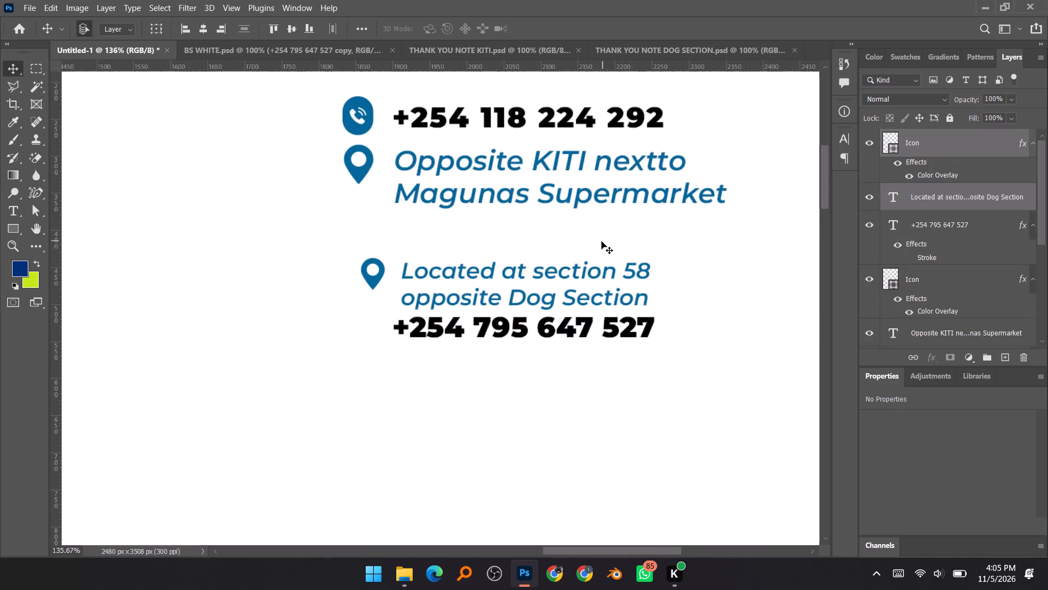
pyautogui.hotkey('ctrl', 't')
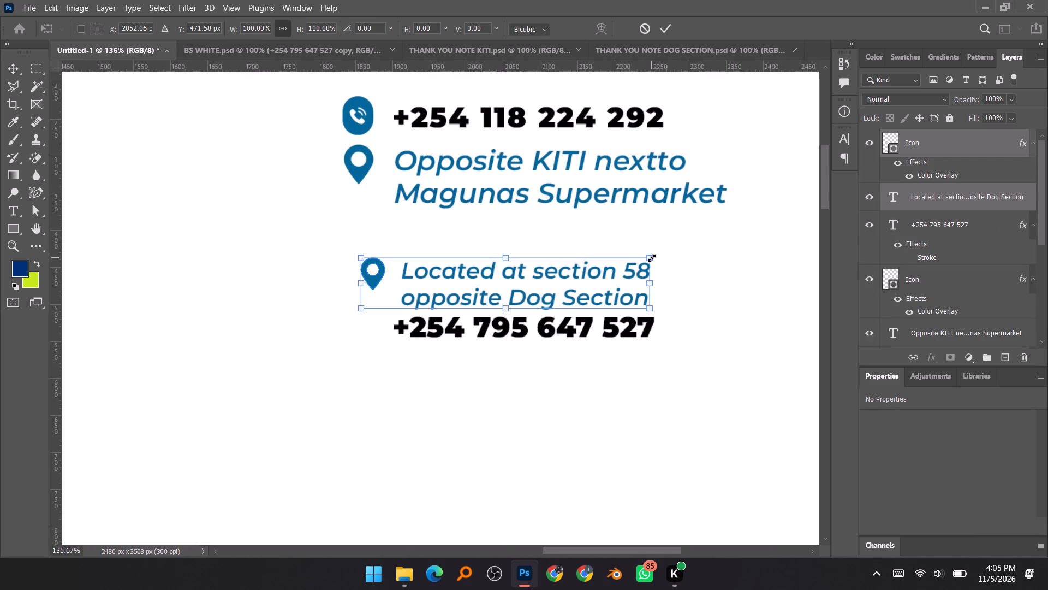
pyautogui.moveTo(652, 258); pyautogui.dragTo(731, 239)
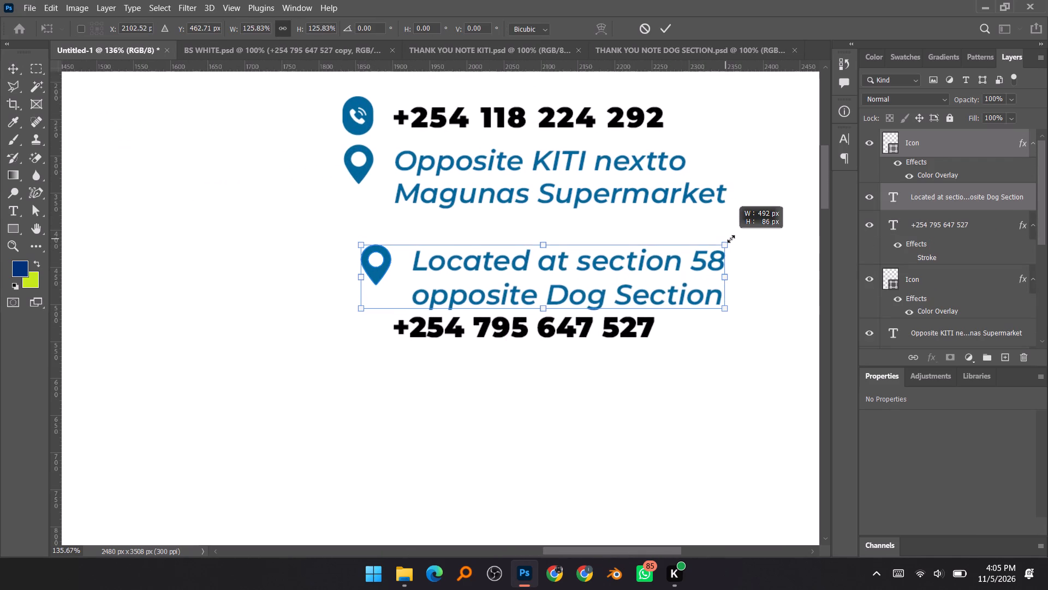
pyautogui.moveTo(731, 239); pyautogui.dragTo(739, 239)
pyautogui.moveTo(563, 267); pyautogui.dragTo(559, 265)
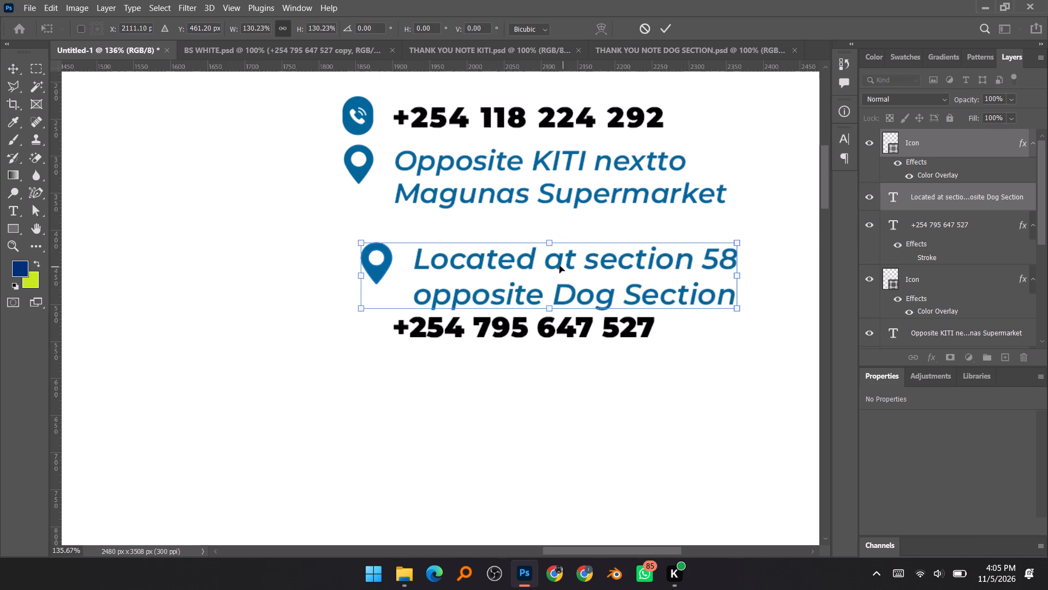
pyautogui.moveTo(559, 265); pyautogui.dragTo(547, 253)
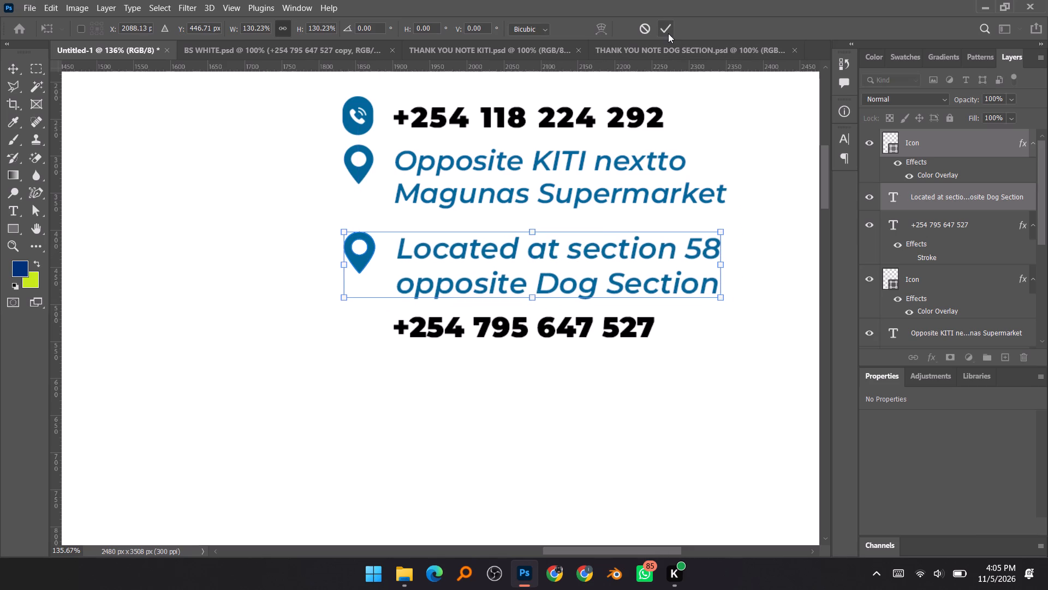
pyautogui.click(666, 29)
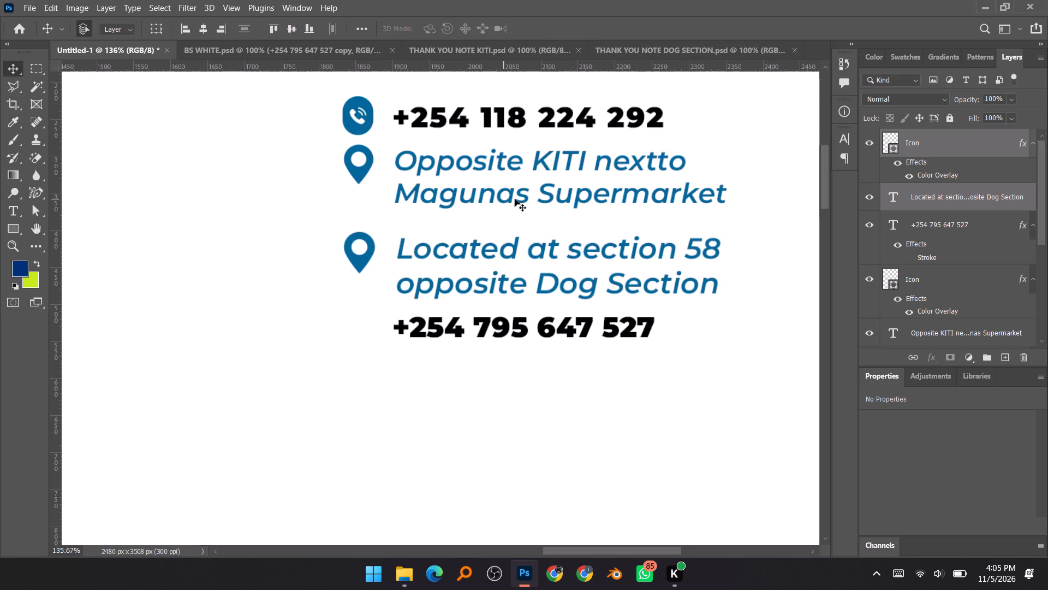
# Match the Dog Section address to the KITI address by setting its font size to 8.99 pt.
pyautogui.click(735, 151)
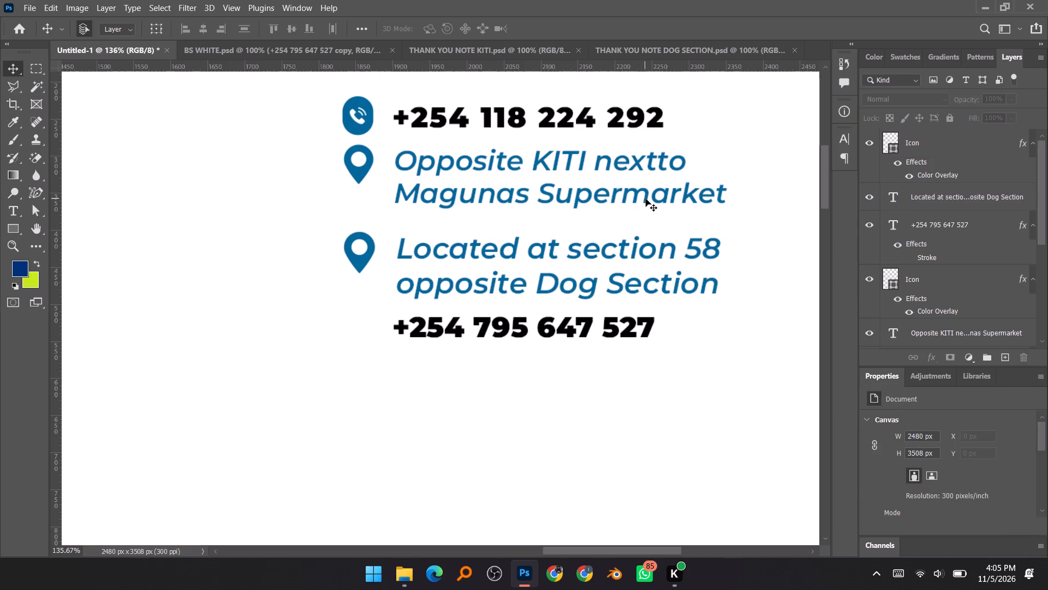
pyautogui.click(646, 199)
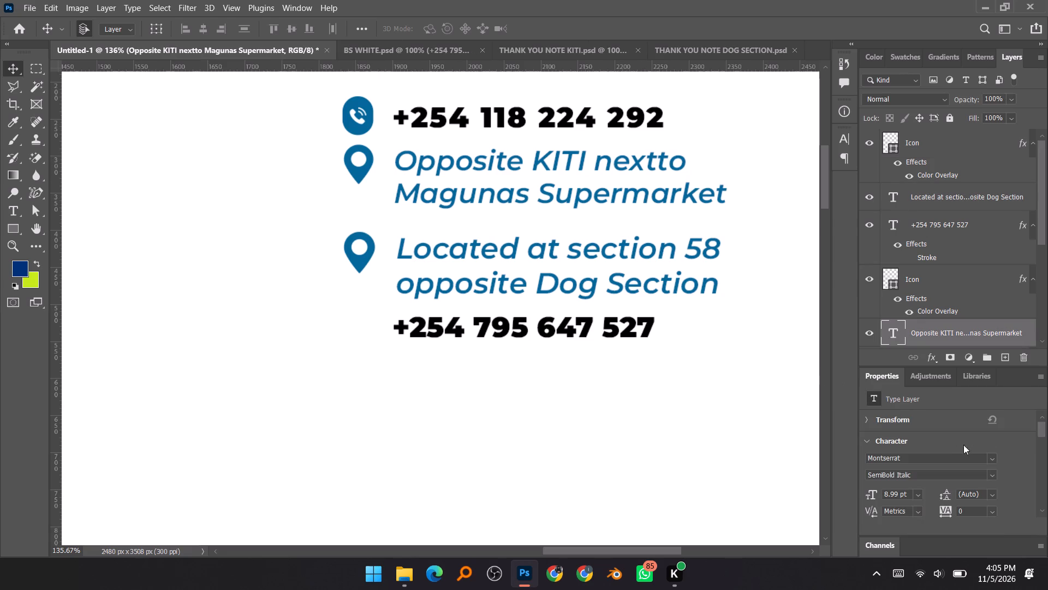
pyautogui.click(909, 496)
pyautogui.hotkey('ctrl', 'a')
pyautogui.hotkey('ctrl', 'c')
pyautogui.click(594, 288)
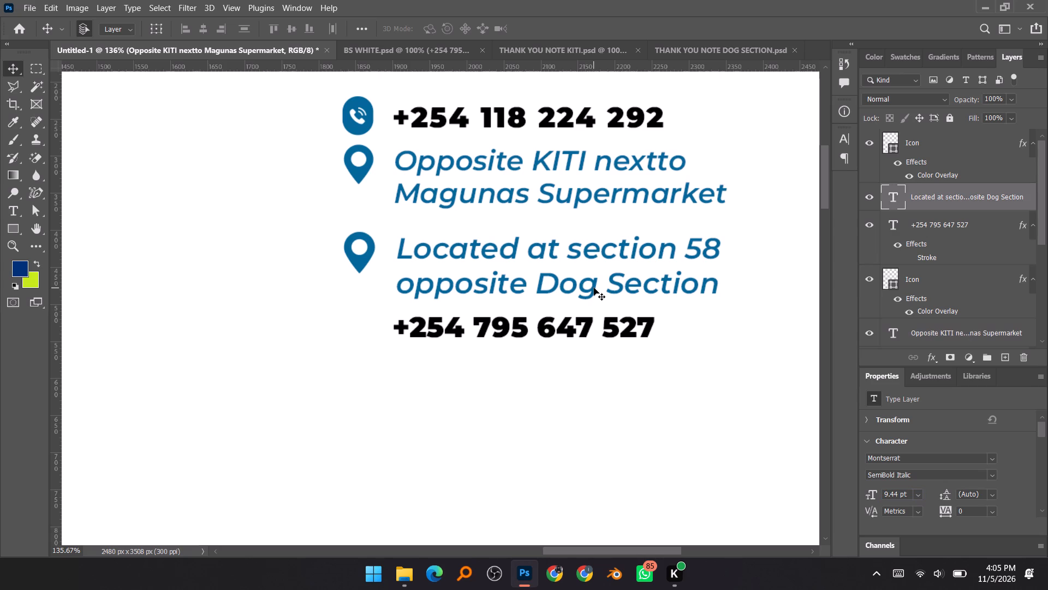
pyautogui.click(906, 495)
pyautogui.hotkey('ctrl', 'a')
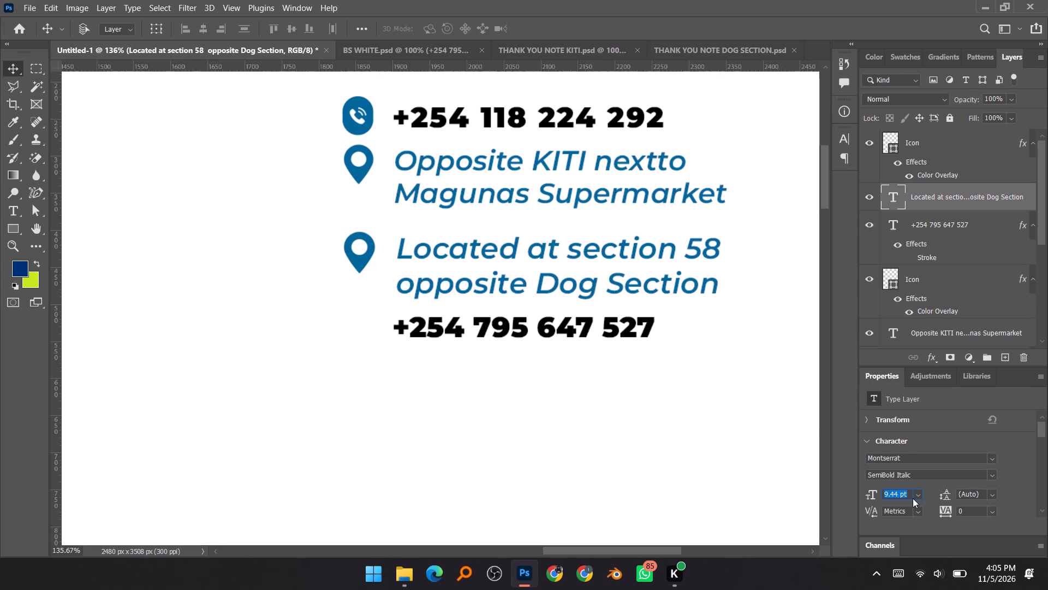
pyautogui.hotkey('ctrl', 'v')
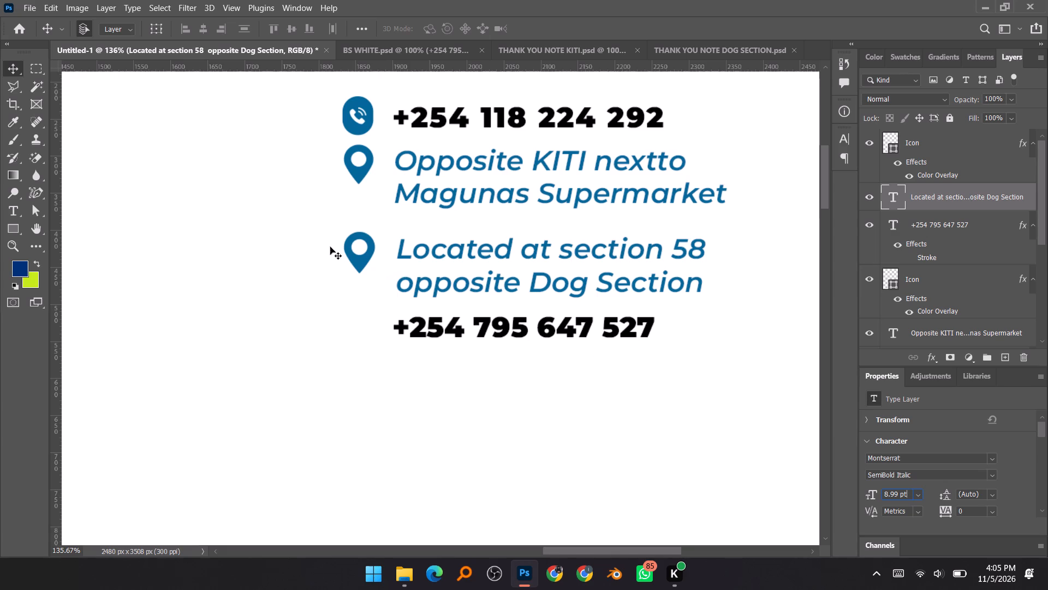
# Compare the properties of the two location pins and delete the one beside the Dog Section address.
pyautogui.click(354, 173)
pyautogui.click(364, 173)
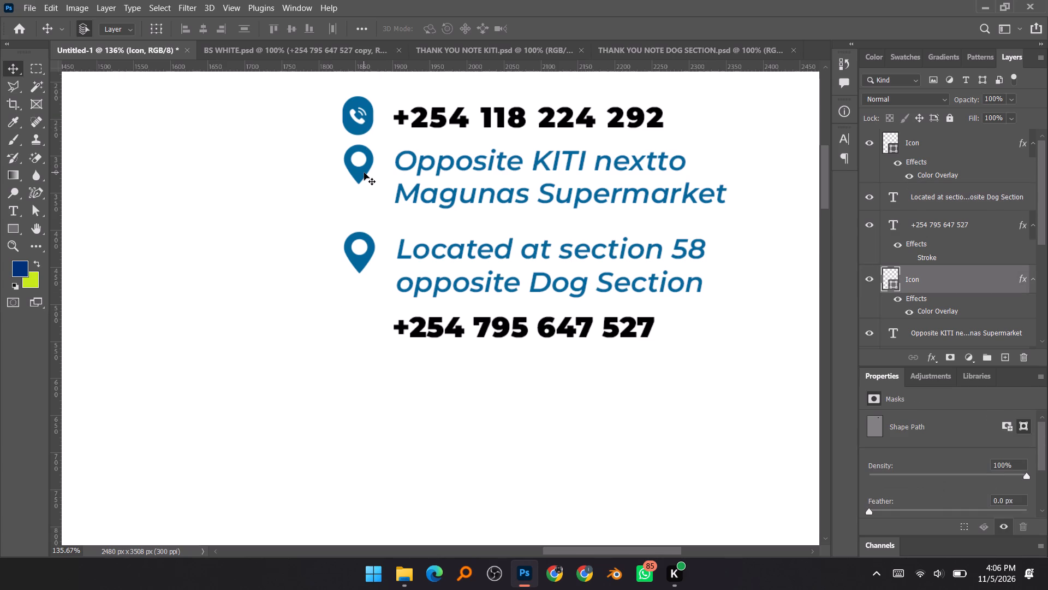
pyautogui.scroll(-4, 952, 477)
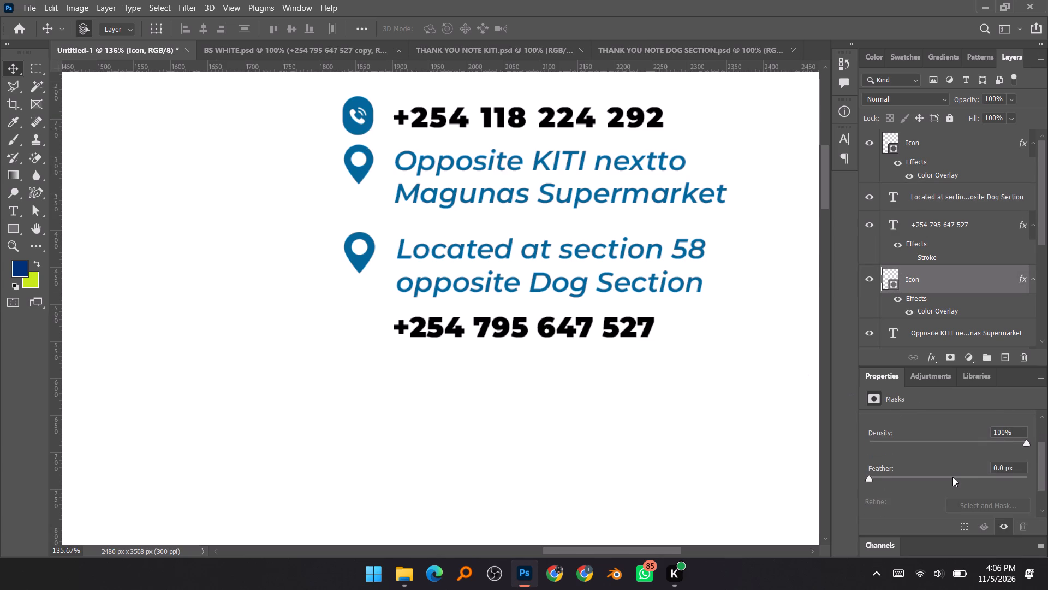
pyautogui.scroll(-6, 952, 477)
pyautogui.scroll(19, 952, 477)
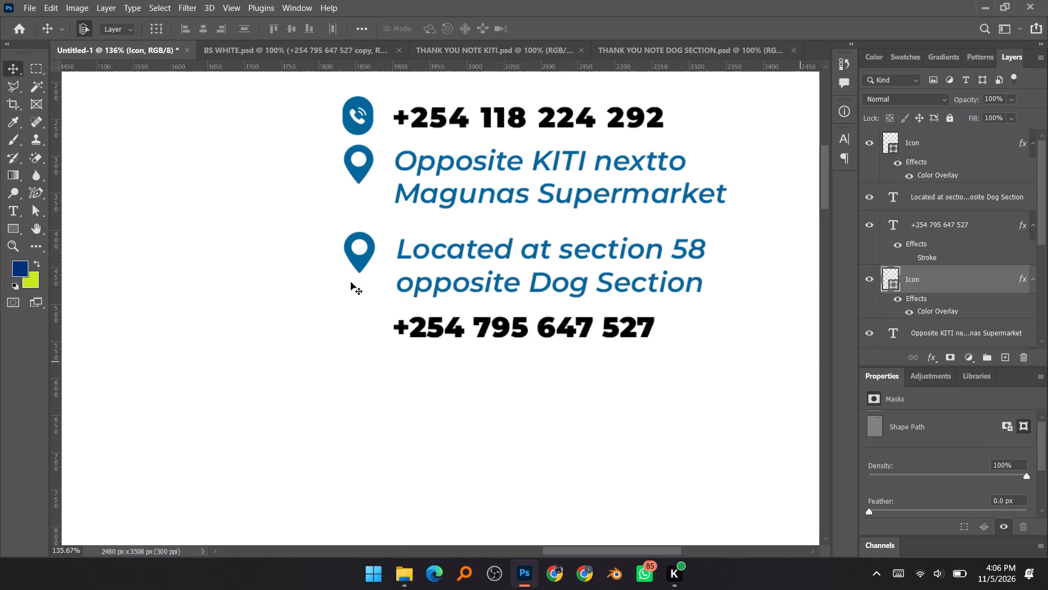
pyautogui.click(358, 265)
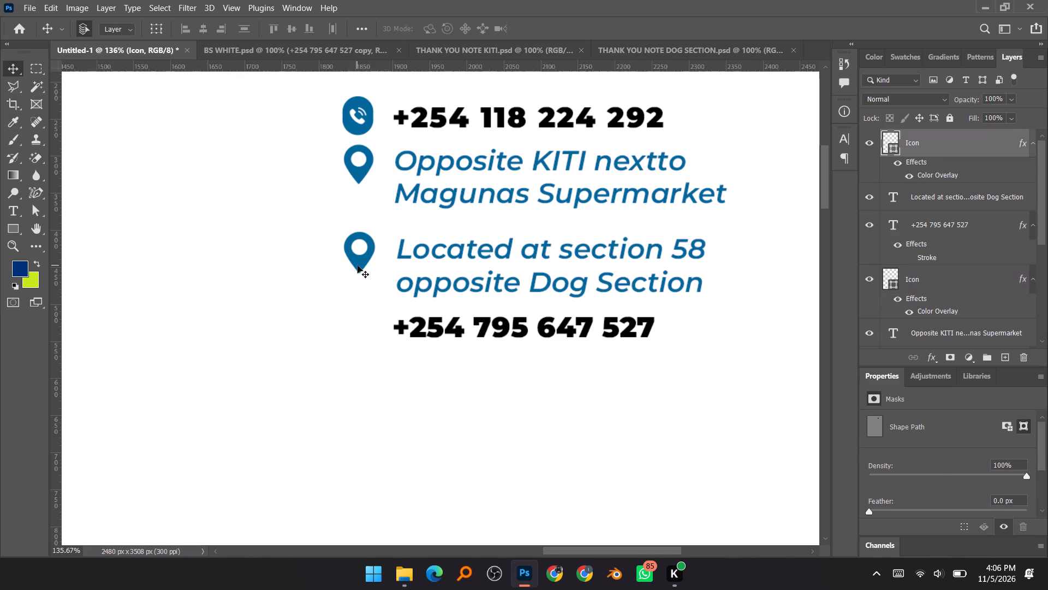
pyautogui.press('BackSpace')
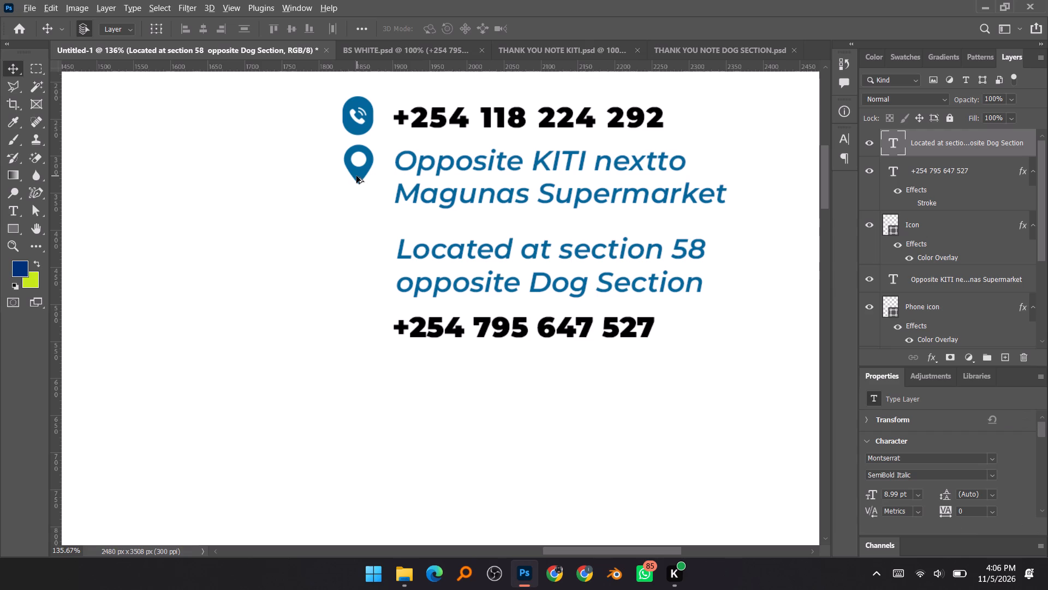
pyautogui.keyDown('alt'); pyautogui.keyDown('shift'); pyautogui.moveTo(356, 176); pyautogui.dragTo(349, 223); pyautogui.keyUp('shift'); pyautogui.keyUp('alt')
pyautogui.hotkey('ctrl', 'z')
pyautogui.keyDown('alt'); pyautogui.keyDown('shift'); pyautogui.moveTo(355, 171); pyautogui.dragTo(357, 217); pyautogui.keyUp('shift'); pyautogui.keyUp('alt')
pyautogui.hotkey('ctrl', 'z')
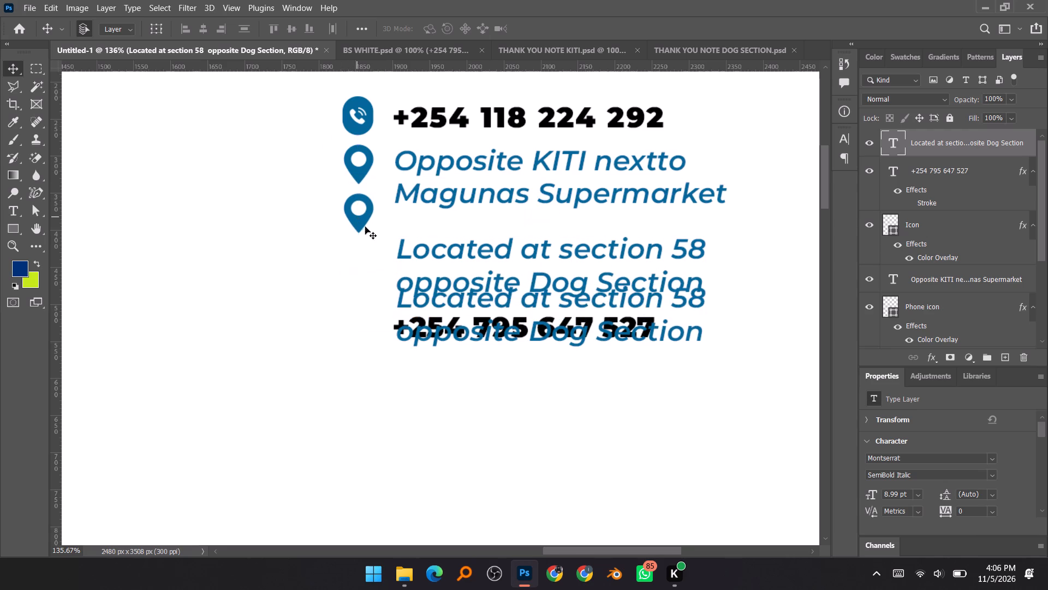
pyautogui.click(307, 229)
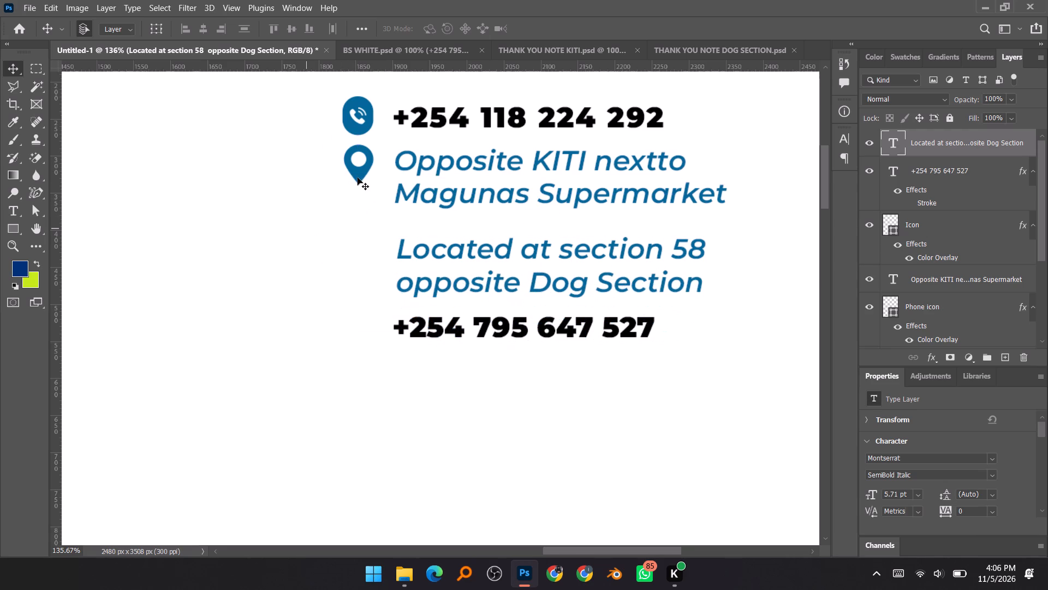
# Duplicate the KITI location pin straight down beside the Dog Section address.
pyautogui.click(358, 170)
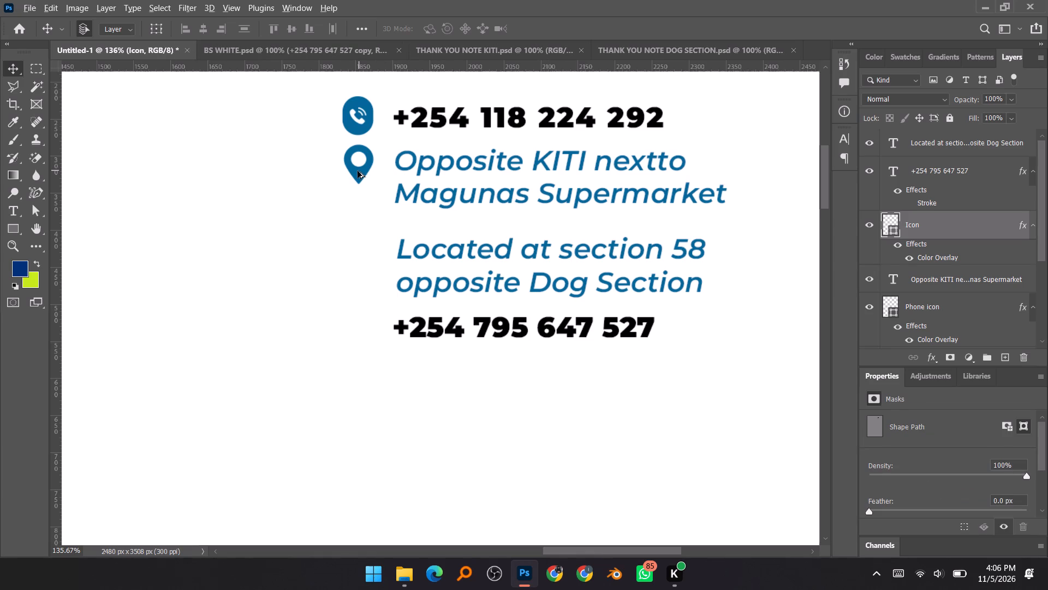
pyautogui.keyDown('alt'); pyautogui.keyDown('shift'); pyautogui.moveTo(358, 171); pyautogui.dragTo(362, 260); pyautogui.keyUp('shift'); pyautogui.keyUp('alt')
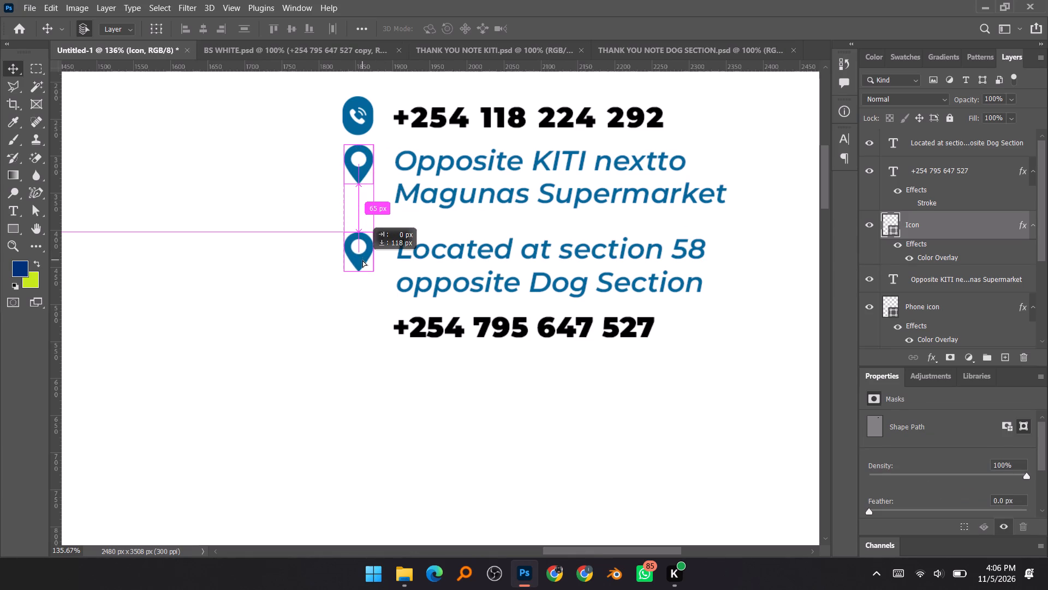
pyautogui.keyDown('alt'); pyautogui.keyDown('shift'); pyautogui.moveTo(362, 260); pyautogui.dragTo(359, 264); pyautogui.keyUp('shift'); pyautogui.keyUp('alt')
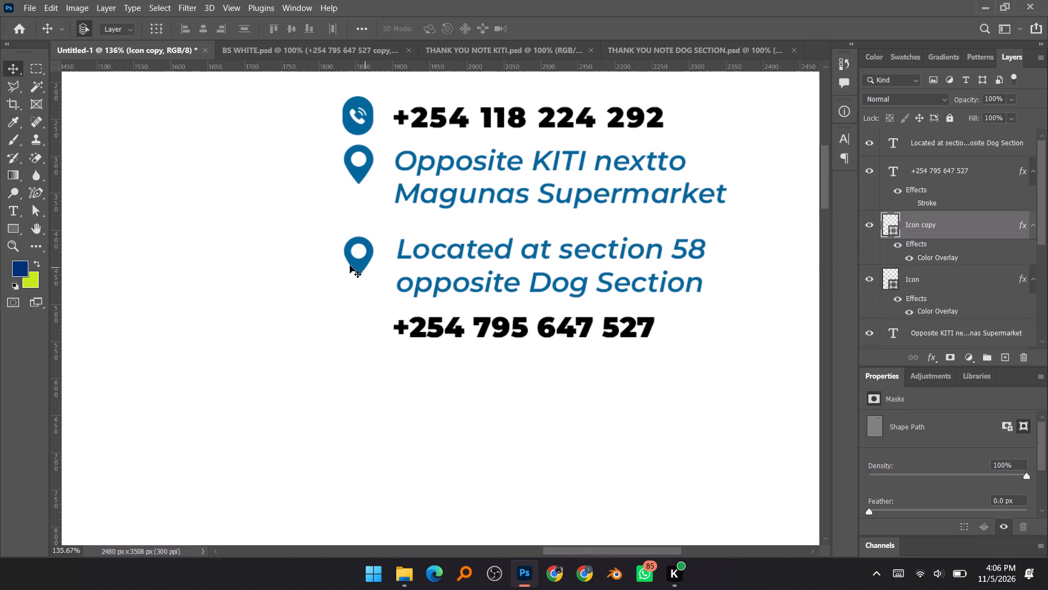
# Move the Dog Section pin and address lower together, and place the second phone number directly above that address.
pyautogui.moveTo(327, 253); pyautogui.dragTo(465, 277)
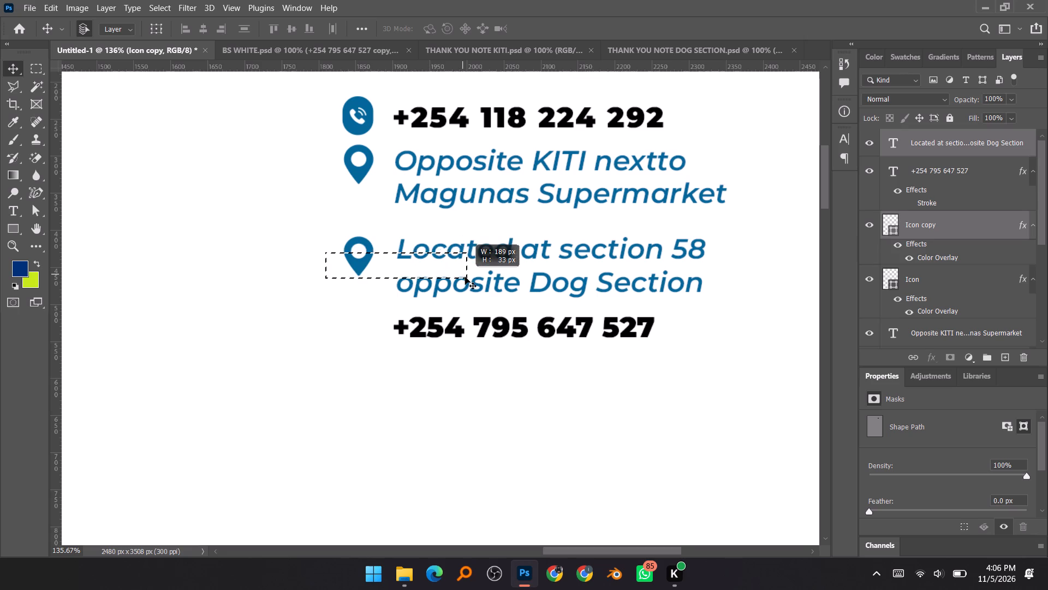
pyautogui.moveTo(465, 277); pyautogui.dragTo(468, 281)
pyautogui.moveTo(474, 281); pyautogui.dragTo(468, 320)
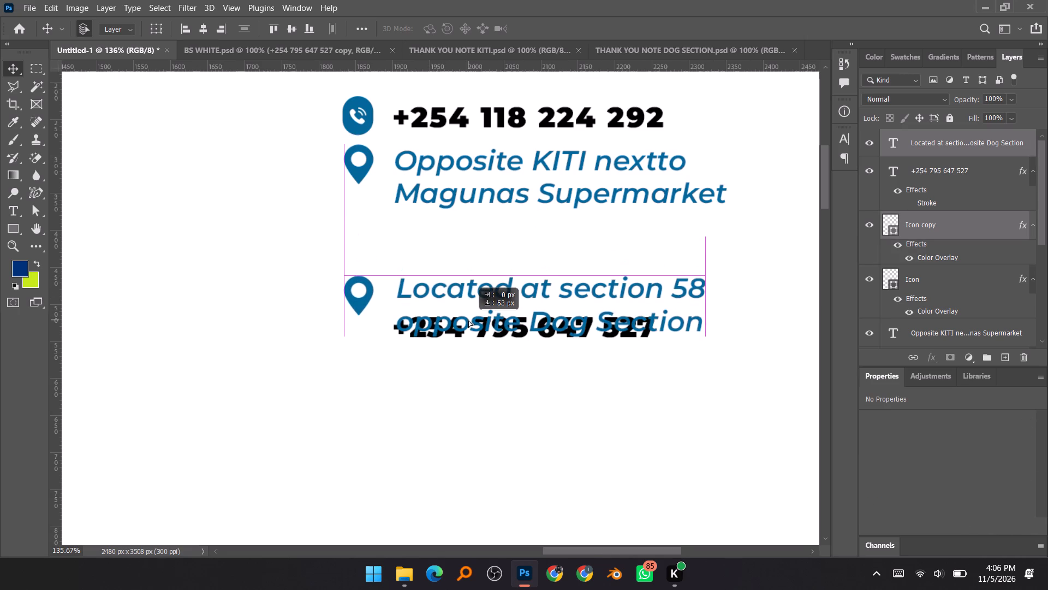
pyautogui.moveTo(468, 320); pyautogui.dragTo(469, 311)
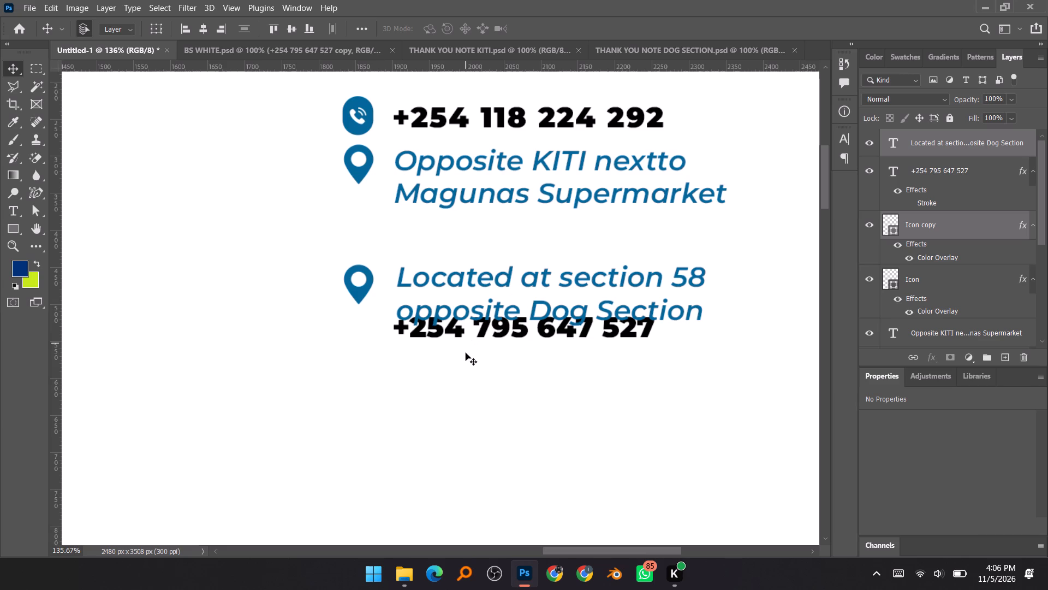
pyautogui.click(460, 364)
pyautogui.moveTo(456, 334); pyautogui.dragTo(458, 278)
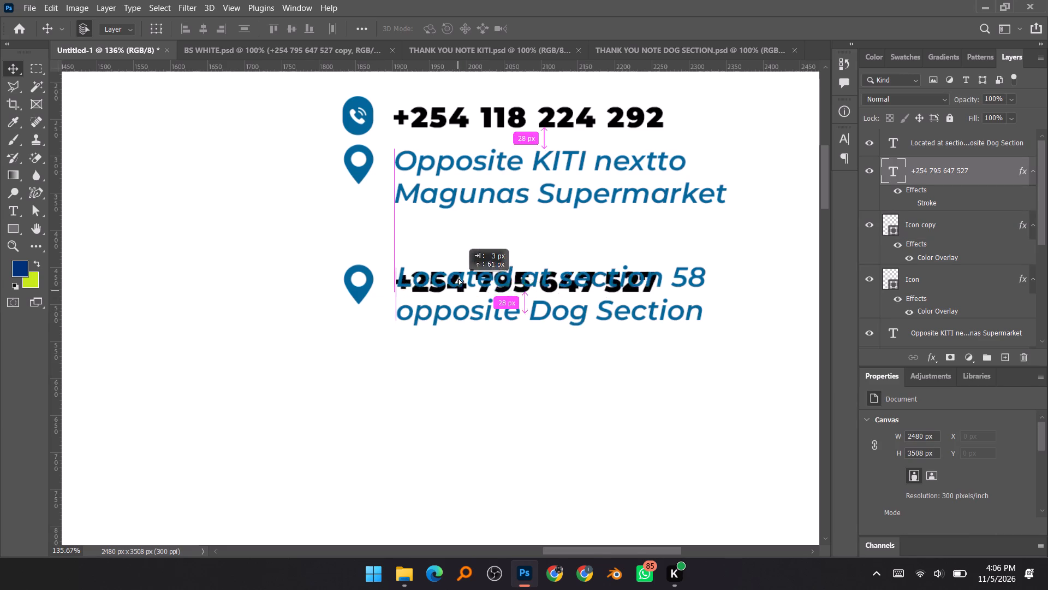
pyautogui.moveTo(458, 278); pyautogui.dragTo(460, 256)
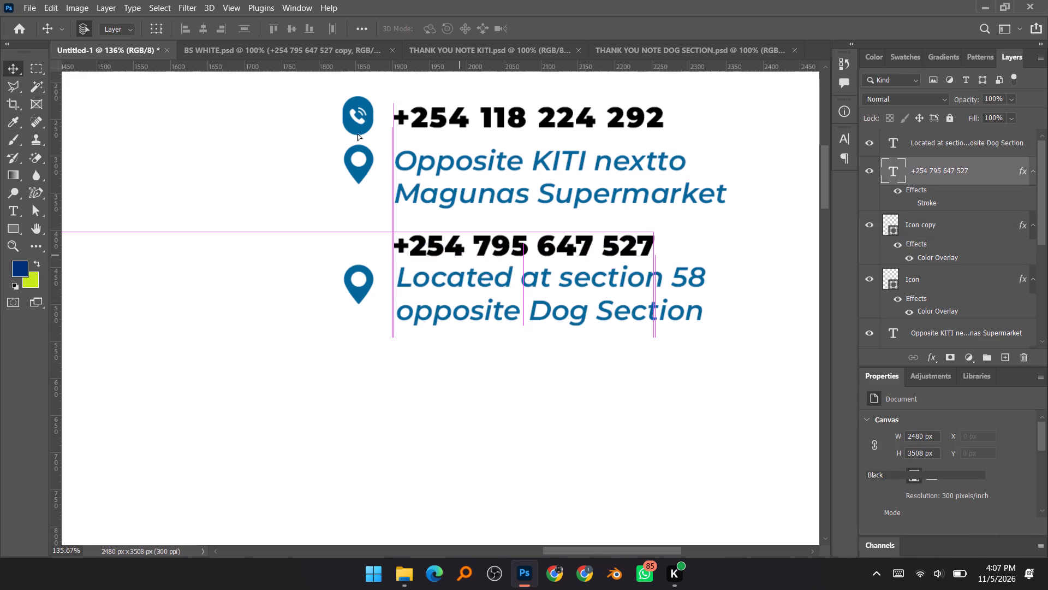
# Duplicate the phone icon with its rounded background down beside the second phone number and align the number vertically with it.
pyautogui.moveTo(329, 110); pyautogui.dragTo(371, 125)
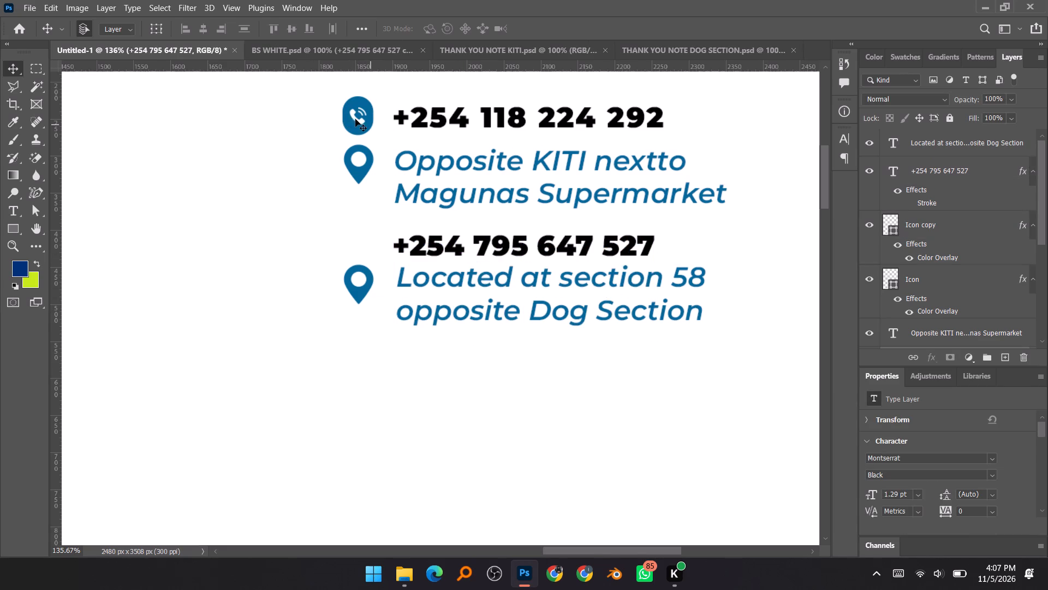
pyautogui.keyDown('alt'); pyautogui.moveTo(353, 125); pyautogui.dragTo(357, 231); pyautogui.keyUp('alt')
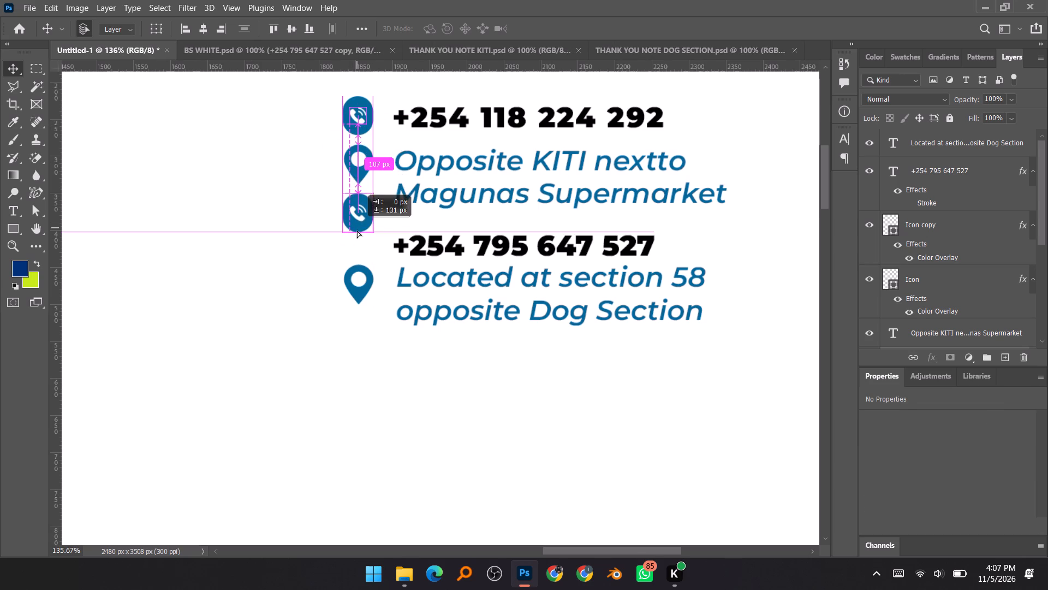
pyautogui.keyDown('alt'); pyautogui.moveTo(357, 231); pyautogui.dragTo(356, 243); pyautogui.keyUp('alt')
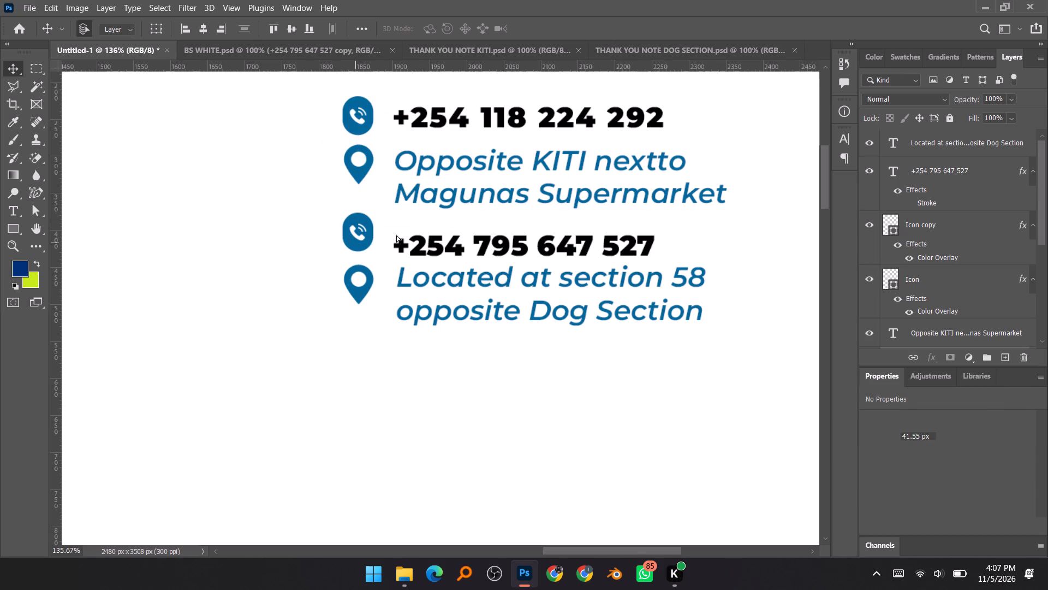
pyautogui.moveTo(416, 250); pyautogui.dragTo(416, 240)
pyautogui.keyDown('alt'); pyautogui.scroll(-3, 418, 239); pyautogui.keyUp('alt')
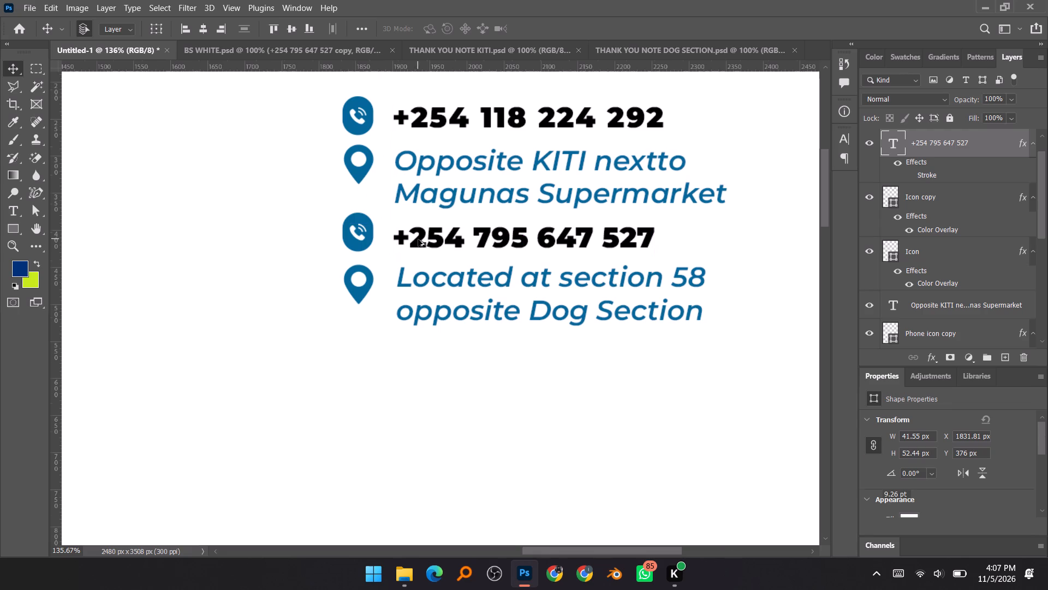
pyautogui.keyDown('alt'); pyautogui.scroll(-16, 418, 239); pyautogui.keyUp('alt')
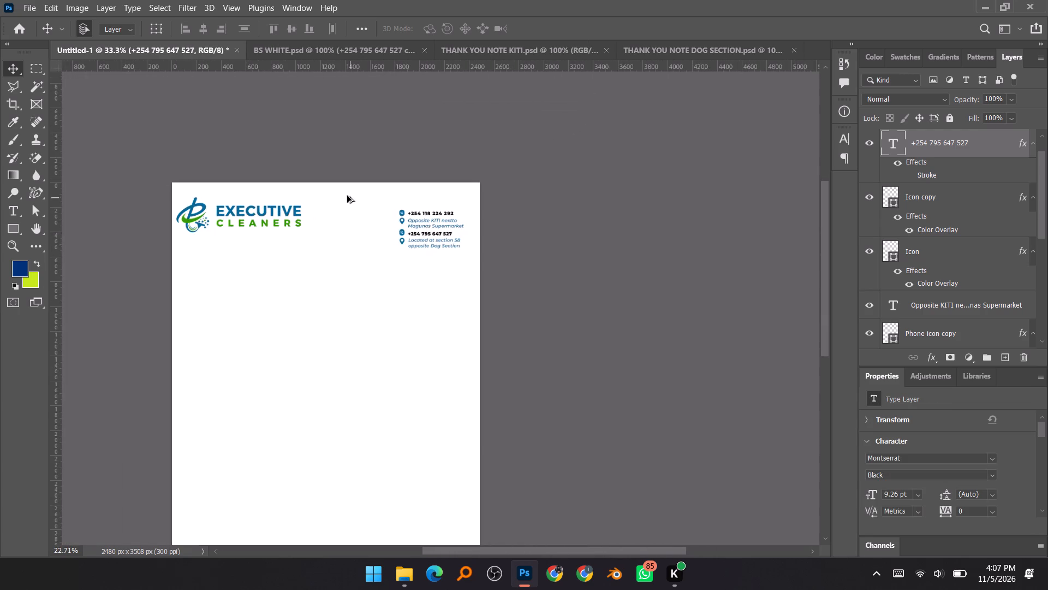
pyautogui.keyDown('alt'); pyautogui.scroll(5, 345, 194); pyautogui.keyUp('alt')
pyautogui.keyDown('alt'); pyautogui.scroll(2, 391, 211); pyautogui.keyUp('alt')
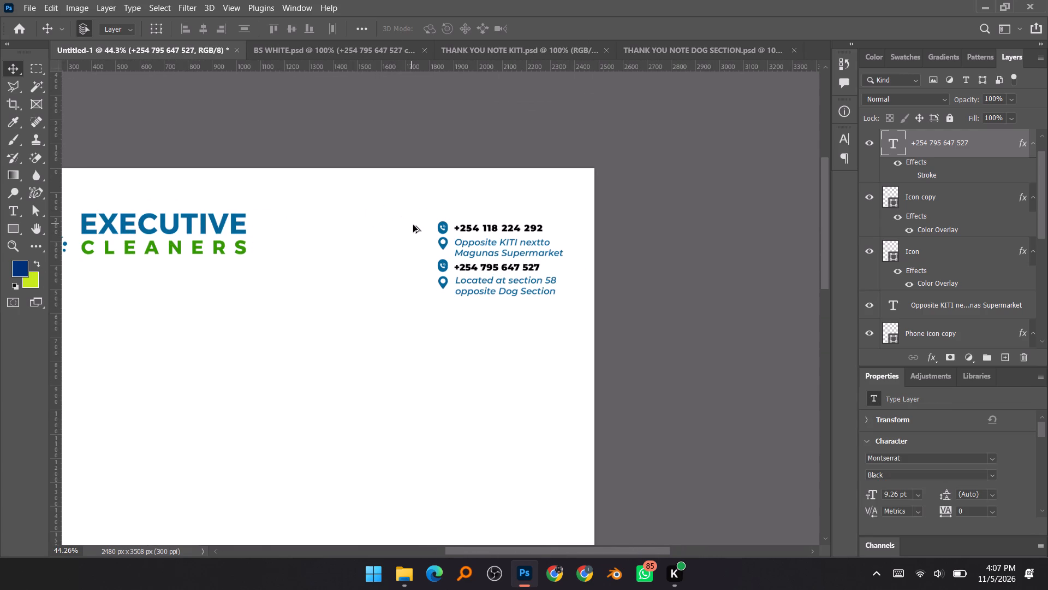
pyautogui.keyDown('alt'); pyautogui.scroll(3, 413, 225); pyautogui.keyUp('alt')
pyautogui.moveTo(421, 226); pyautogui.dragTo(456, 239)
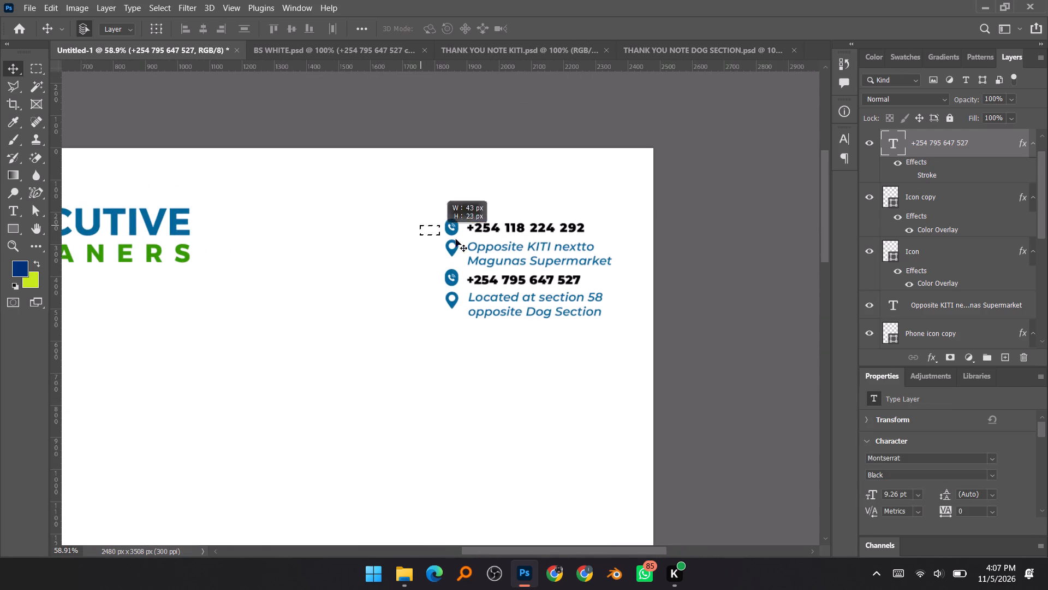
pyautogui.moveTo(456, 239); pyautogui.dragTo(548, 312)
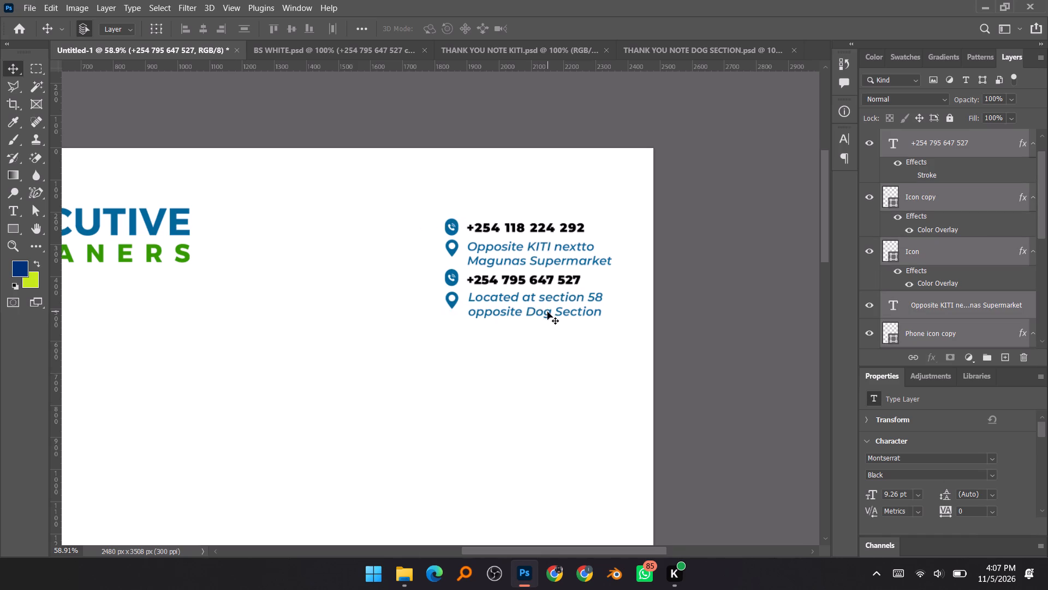
# Move the Executive Cleaners logo lower to about Y 178 px, keeping it near the page's left edge beside the contact details.
pyautogui.keyDown('alt'); pyautogui.scroll(-10, 518, 294); pyautogui.keyUp('alt')
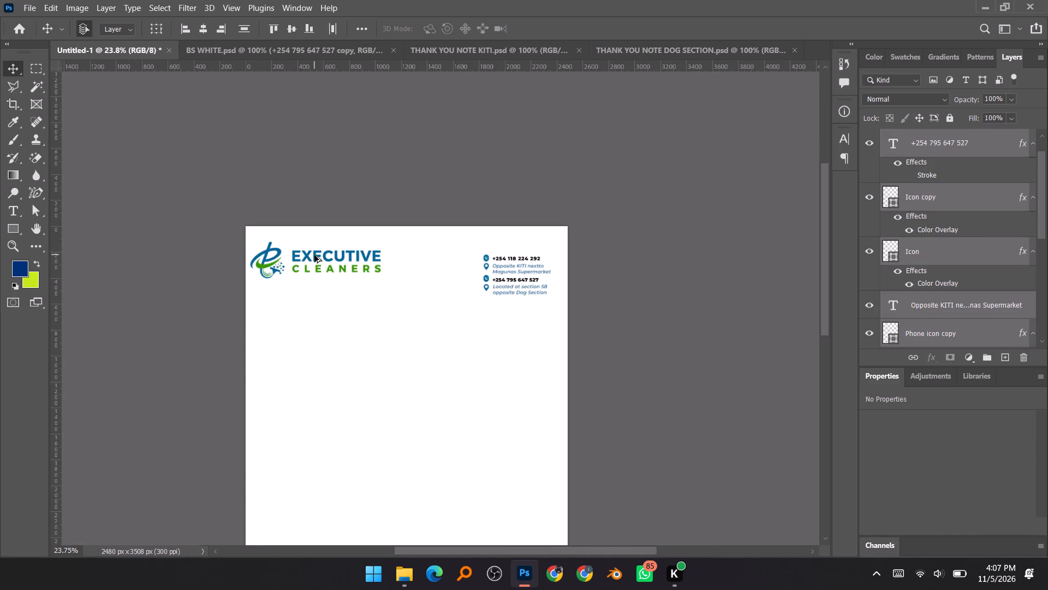
pyautogui.keyDown('alt'); pyautogui.scroll(2, 314, 255); pyautogui.keyUp('alt')
pyautogui.keyDown('alt'); pyautogui.scroll(1, 371, 248); pyautogui.keyUp('alt')
pyautogui.keyDown('alt'); pyautogui.scroll(1, 434, 257); pyautogui.keyUp('alt')
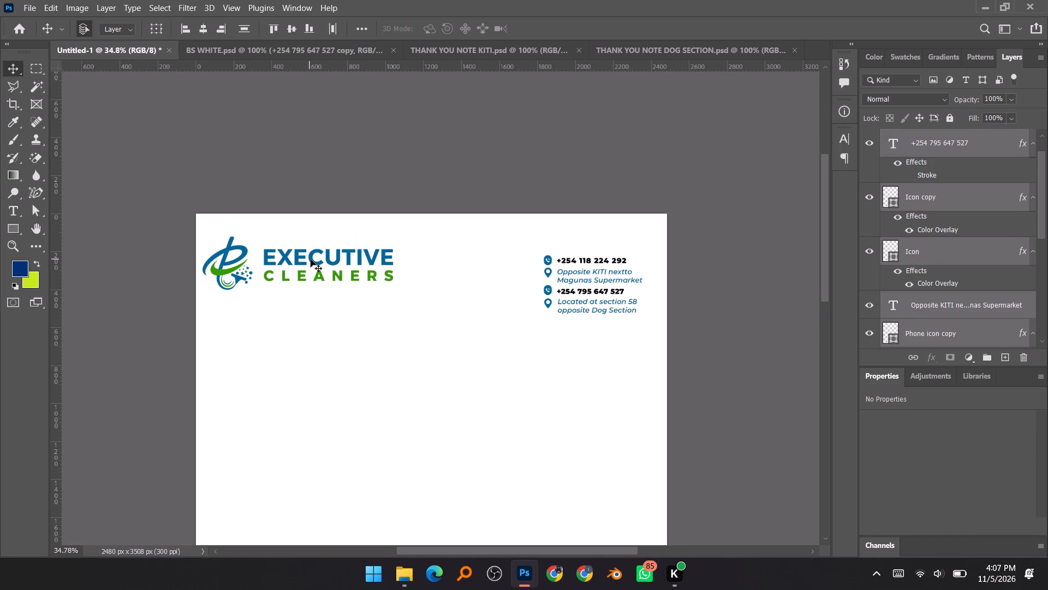
pyautogui.moveTo(311, 259); pyautogui.dragTo(322, 262)
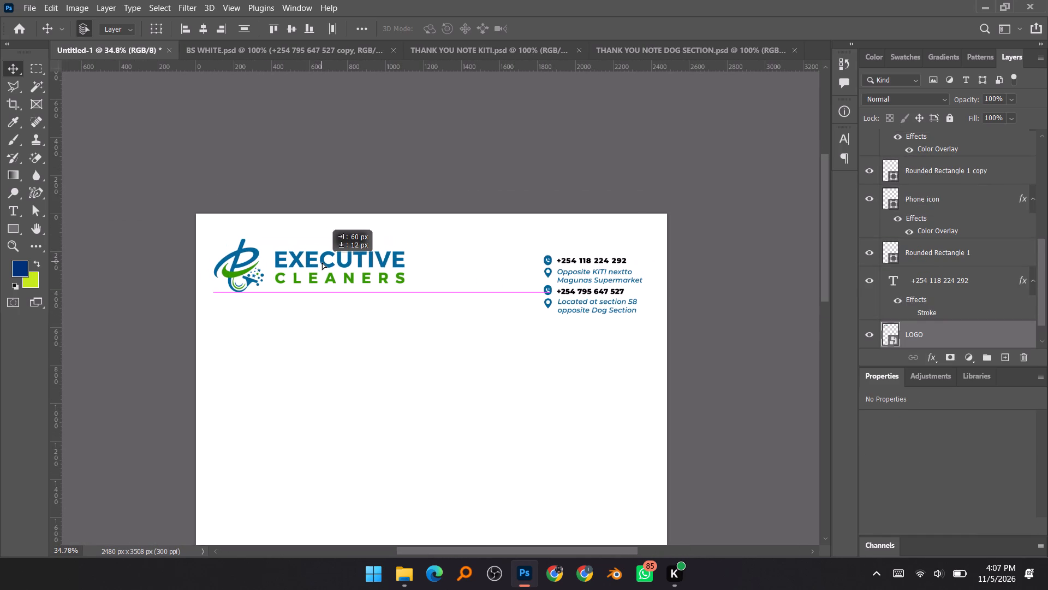
pyautogui.moveTo(322, 262); pyautogui.dragTo(316, 276)
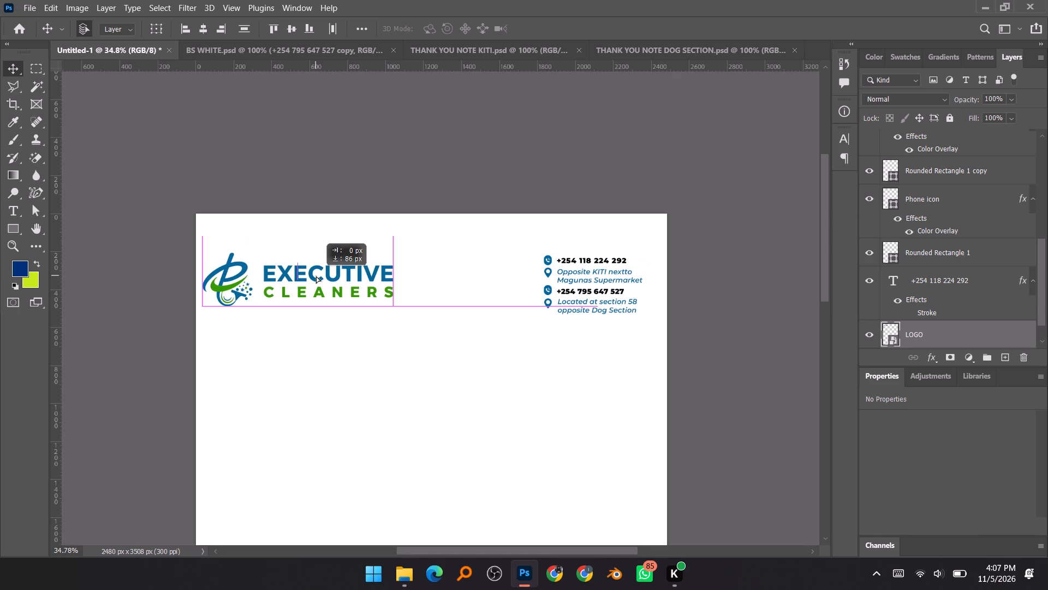
pyautogui.moveTo(316, 276); pyautogui.dragTo(317, 272)
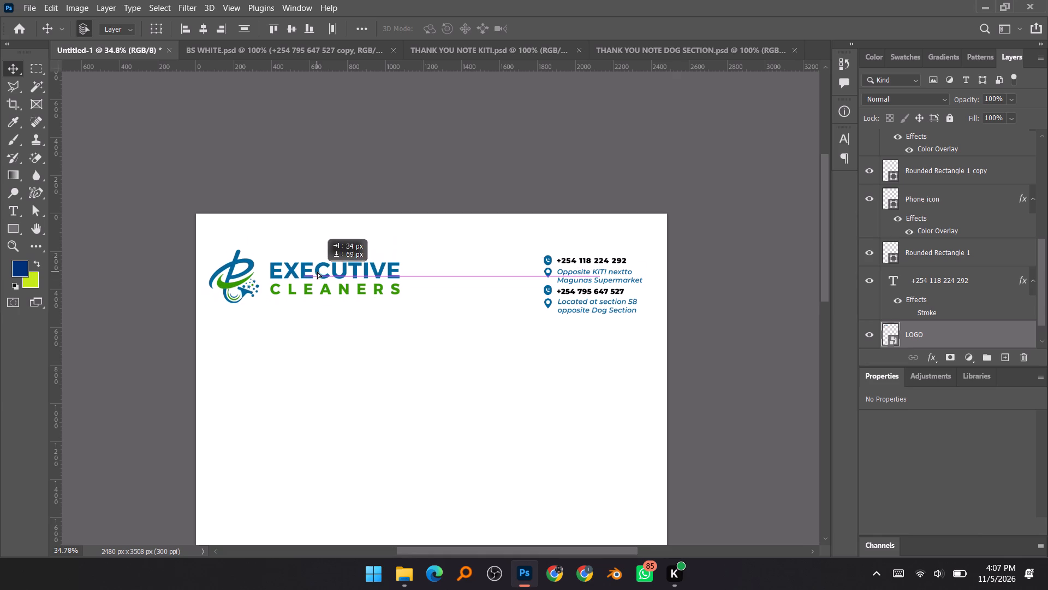
pyautogui.moveTo(317, 272); pyautogui.dragTo(314, 270)
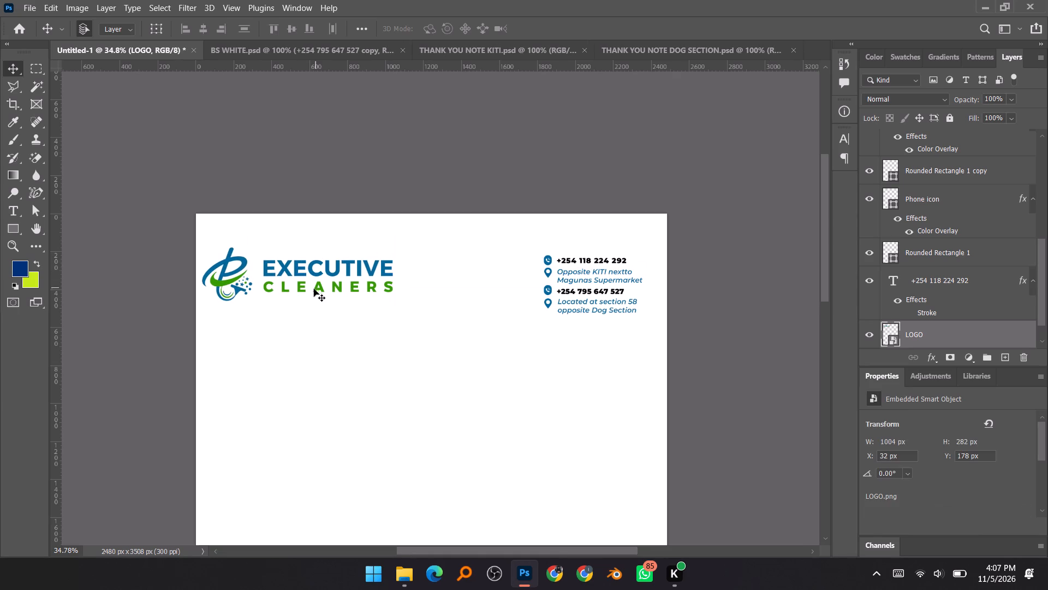
# Draw a horizontal line about 2195 px long below the logo and contact details with the Line tool.
pyautogui.moveTo(10, 230); pyautogui.dragTo(74, 279)
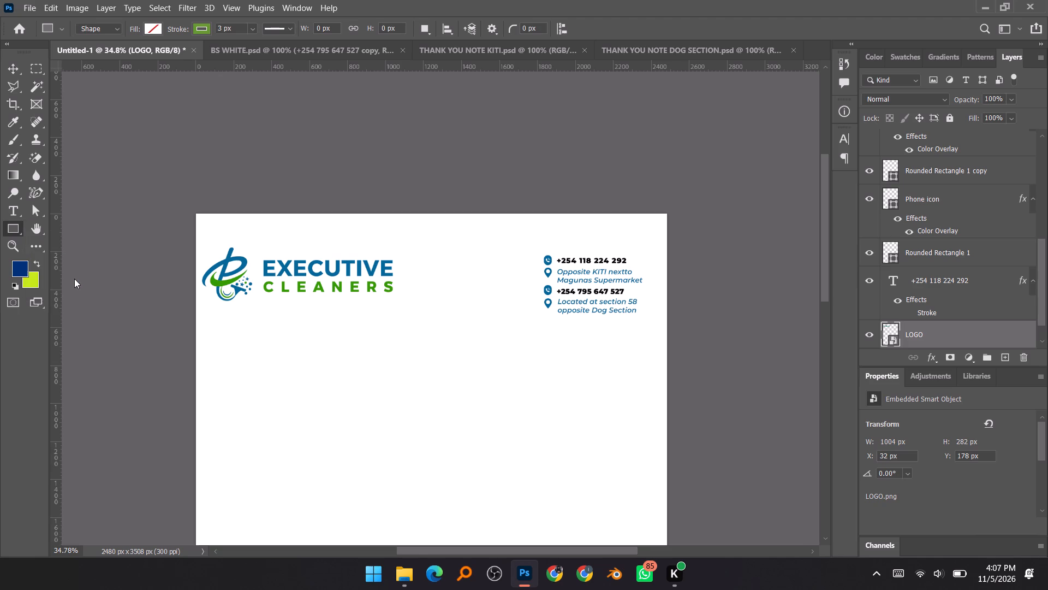
pyautogui.keyDown('alt'); pyautogui.scroll(2, 327, 293); pyautogui.keyUp('alt')
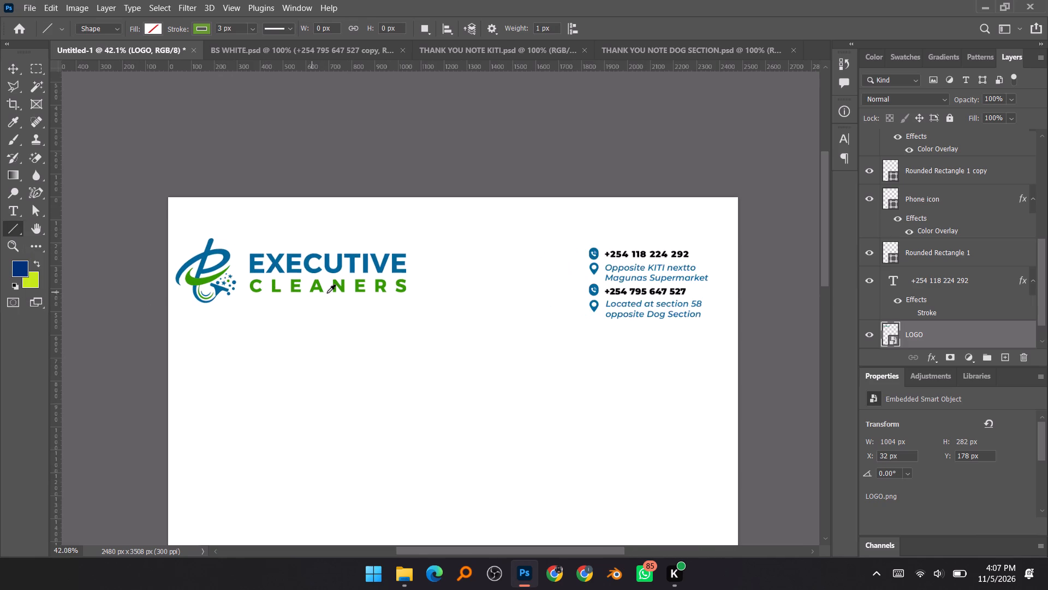
pyautogui.keyDown('alt'); pyautogui.scroll(2, 327, 293); pyautogui.keyUp('alt')
pyautogui.keyDown('alt'); pyautogui.scroll(-5, 332, 321); pyautogui.keyUp('alt')
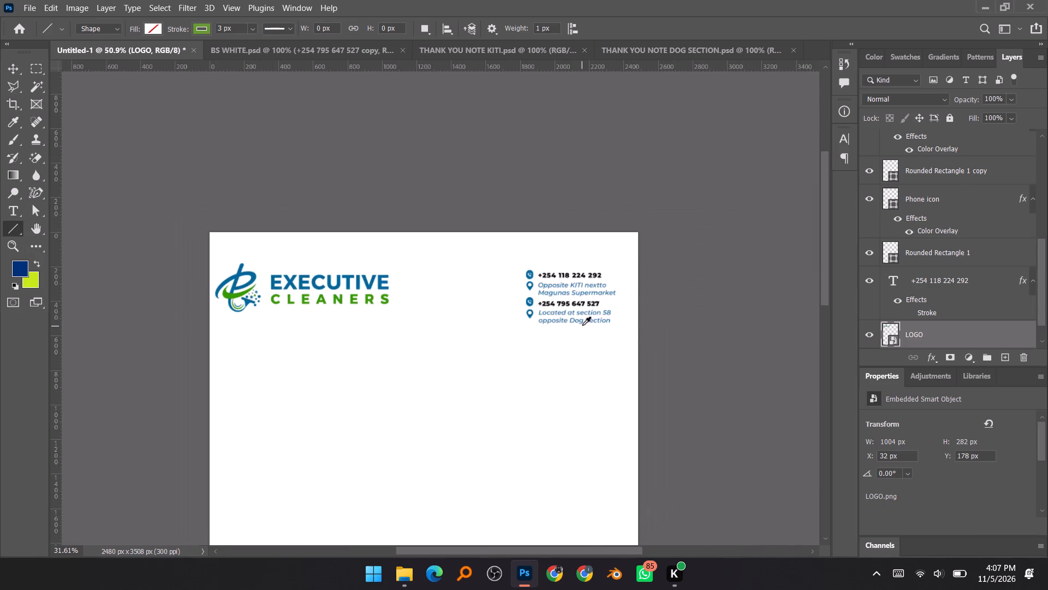
pyautogui.keyDown('alt'); pyautogui.scroll(3, 582, 324); pyautogui.keyUp('alt')
pyautogui.keyDown('alt'); pyautogui.scroll(1, 77, 325); pyautogui.keyUp('alt')
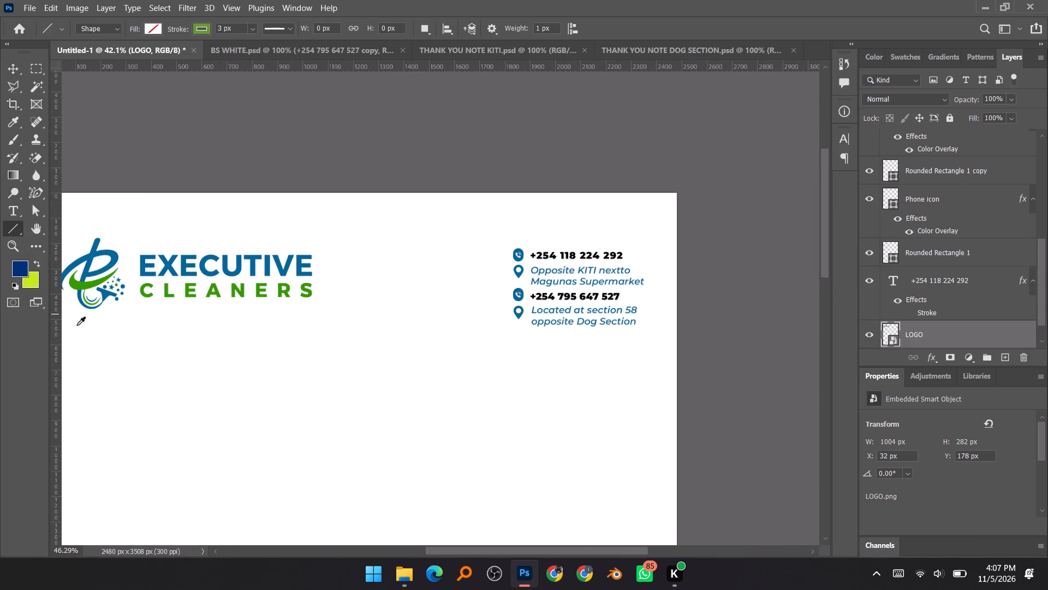
pyautogui.moveTo(534, 551); pyautogui.dragTo(531, 550)
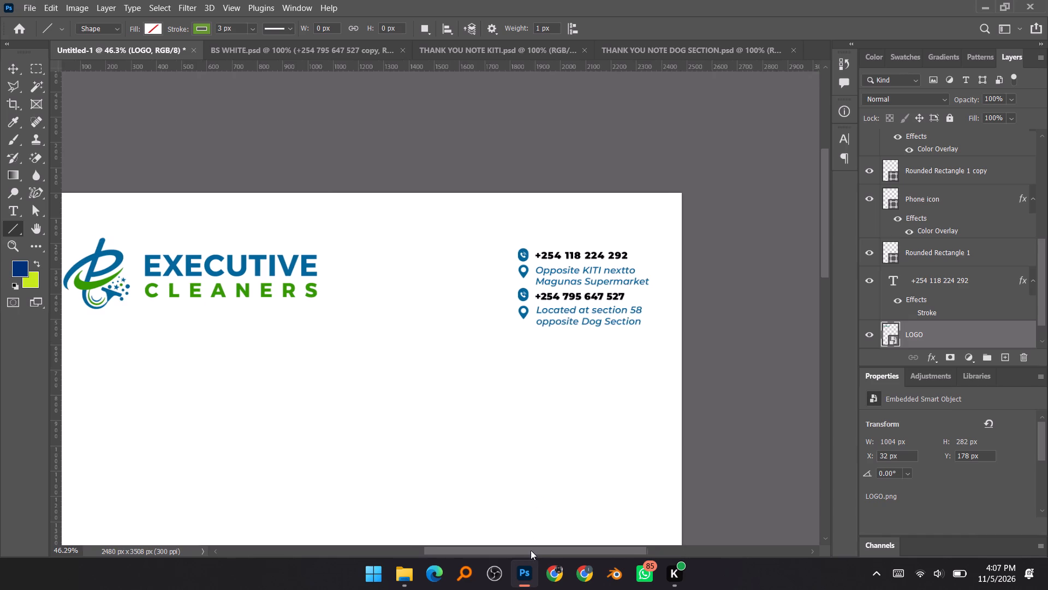
pyautogui.moveTo(531, 550); pyautogui.dragTo(519, 552)
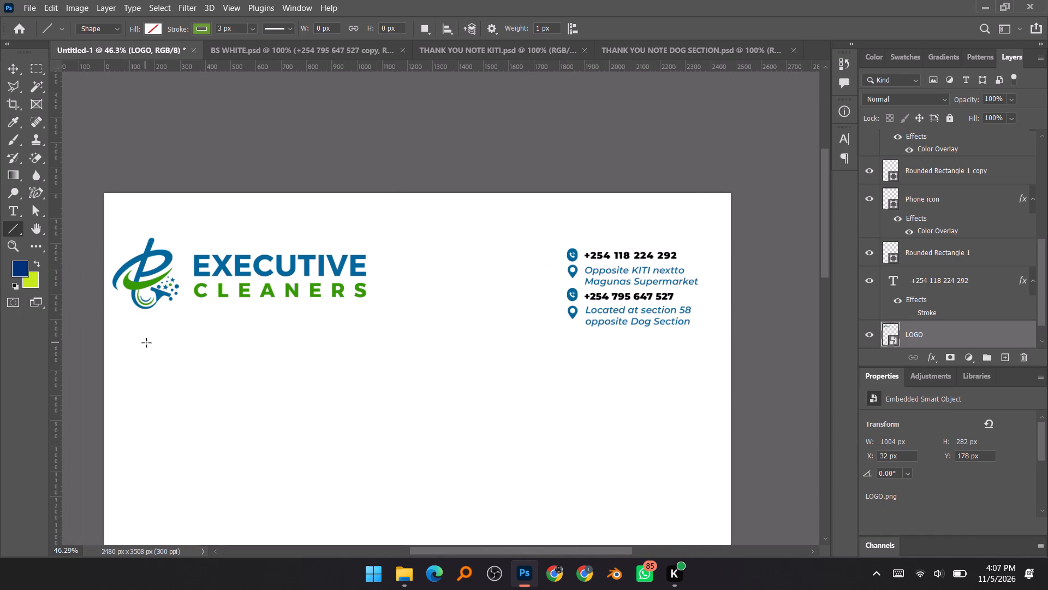
pyautogui.moveTo(146, 343); pyautogui.dragTo(647, 352)
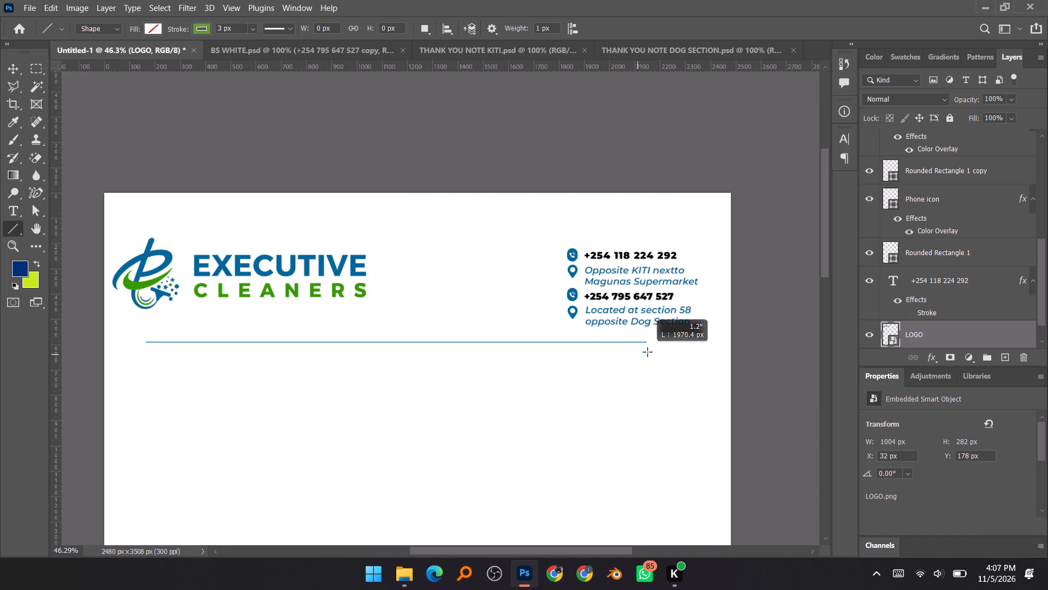
pyautogui.moveTo(647, 352); pyautogui.dragTo(694, 340)
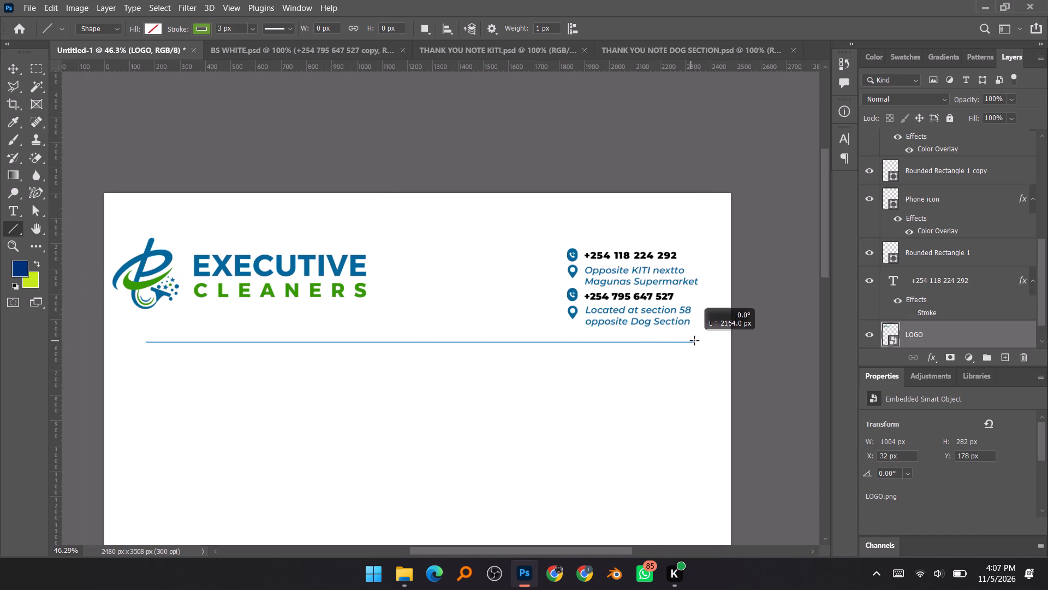
pyautogui.moveTo(694, 340); pyautogui.dragTo(698, 340)
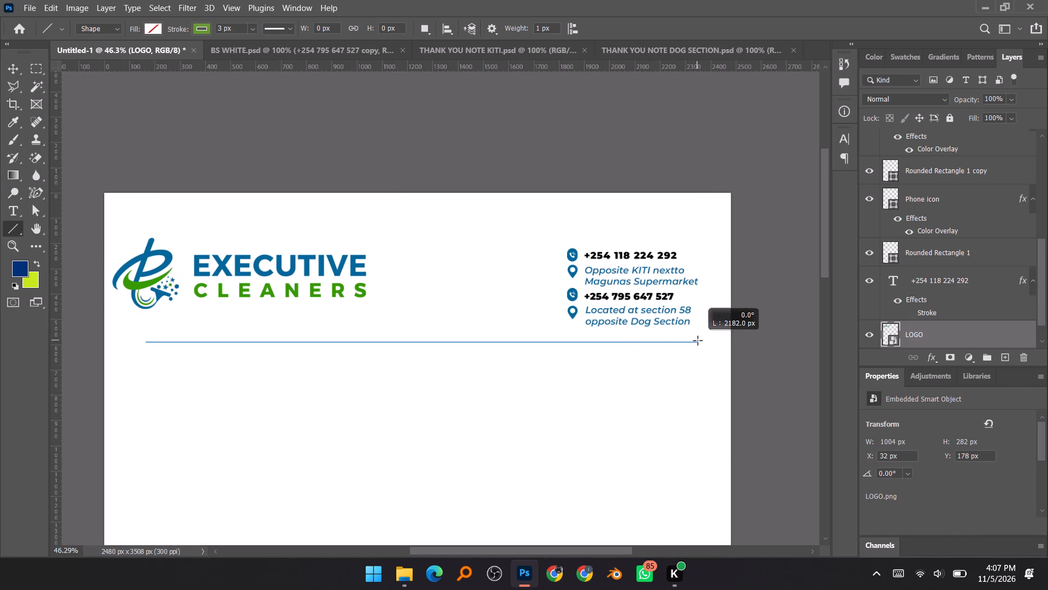
pyautogui.moveTo(698, 340); pyautogui.dragTo(701, 340)
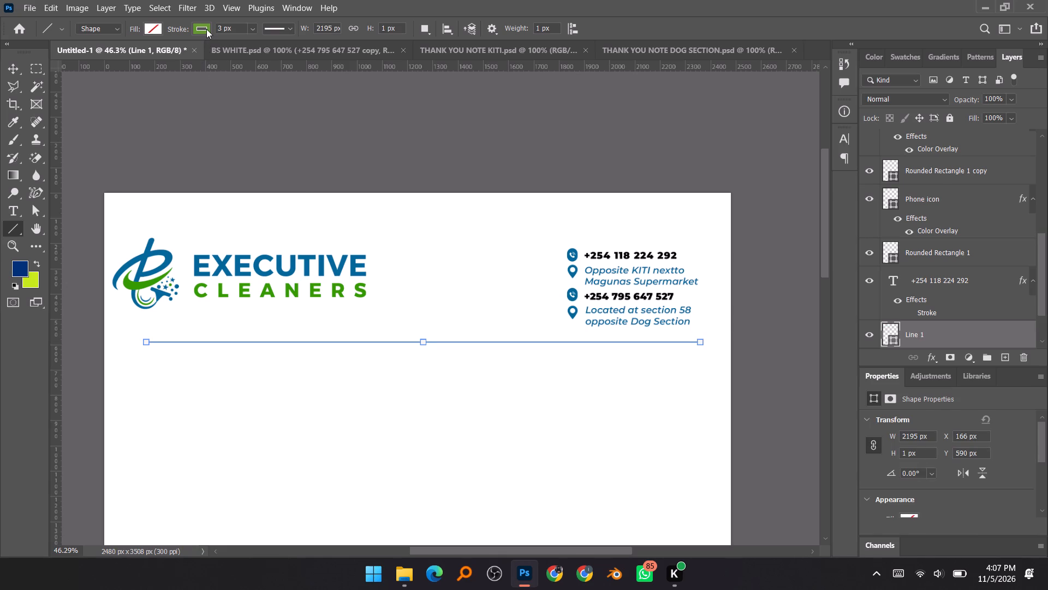
# Colour the line's stroke in the logo's blue and thicken it, trying 5 px and settling on 9 px.
pyautogui.click(206, 29)
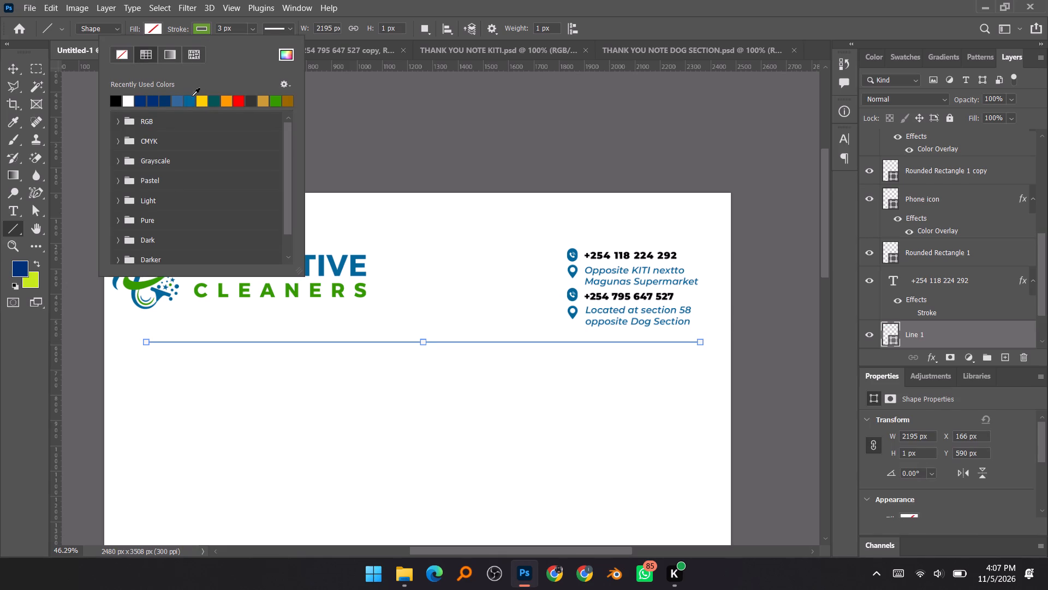
pyautogui.click(192, 96)
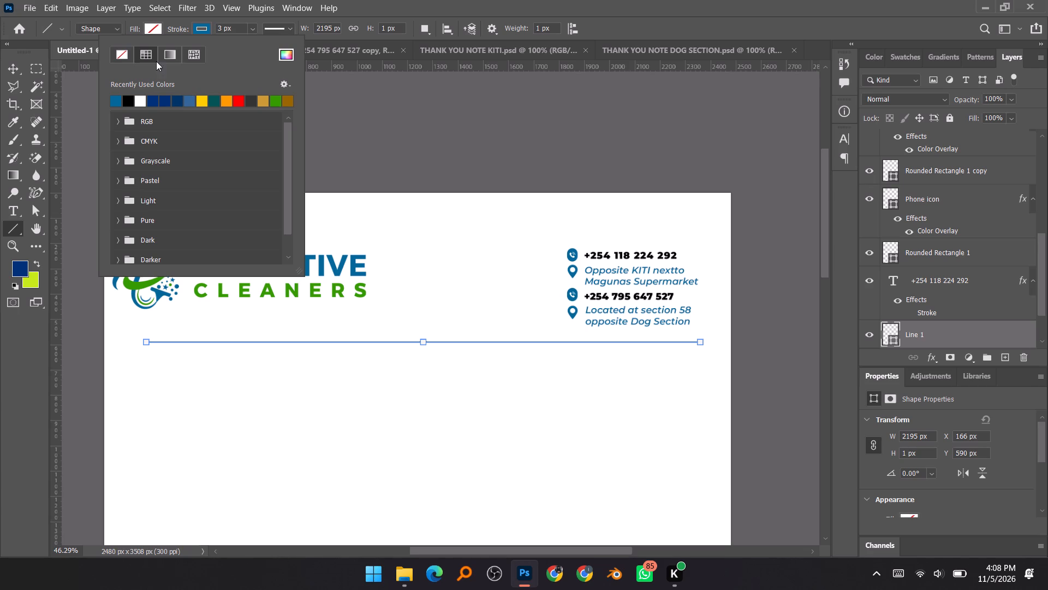
pyautogui.moveTo(235, 31); pyautogui.dragTo(234, 31)
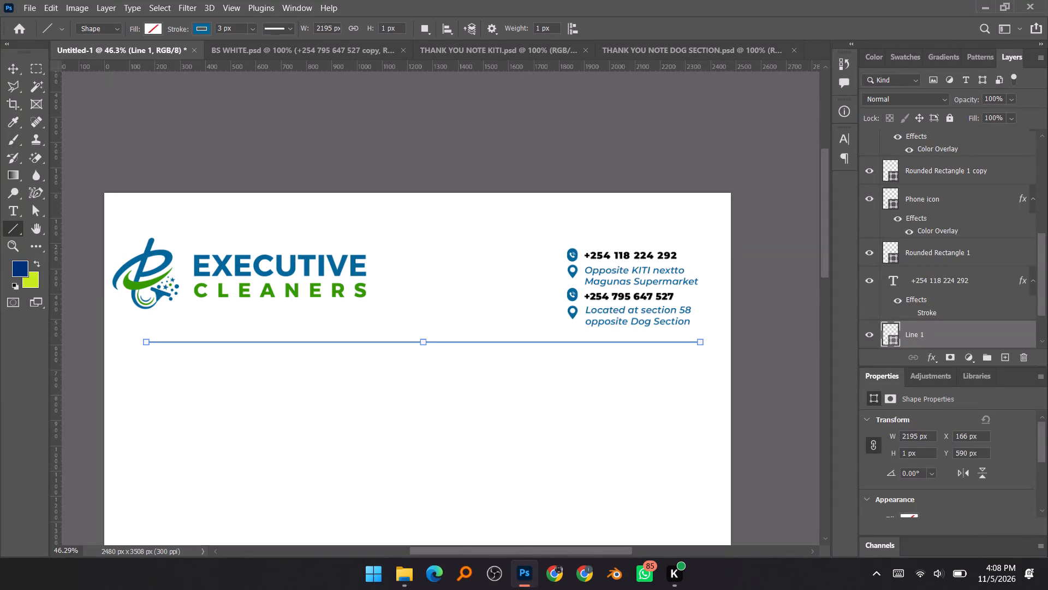
pyautogui.moveTo(234, 31); pyautogui.dragTo(211, 35)
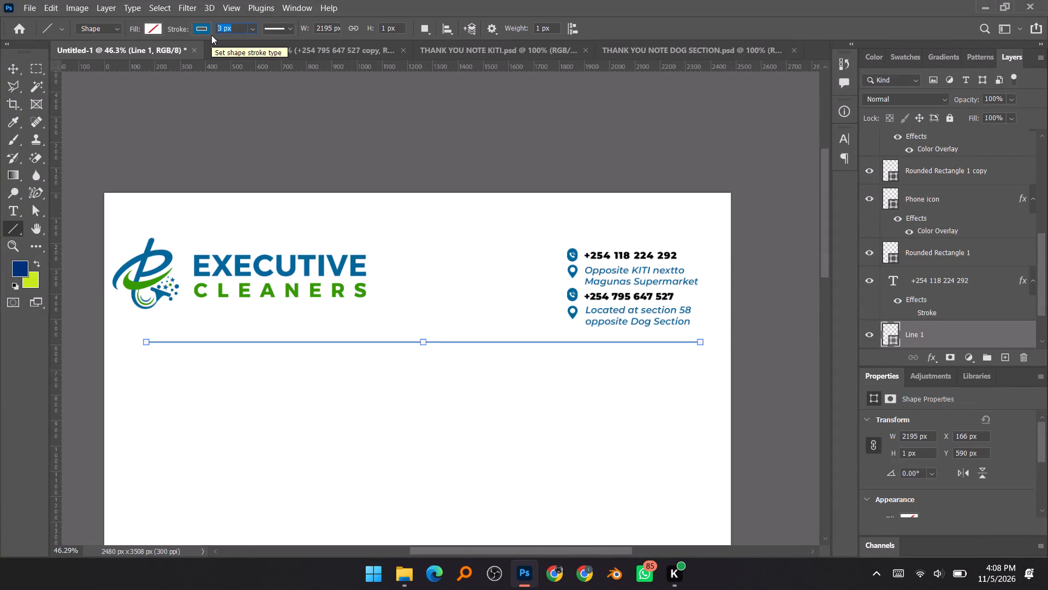
pyautogui.press('5')
pyautogui.press('Return')
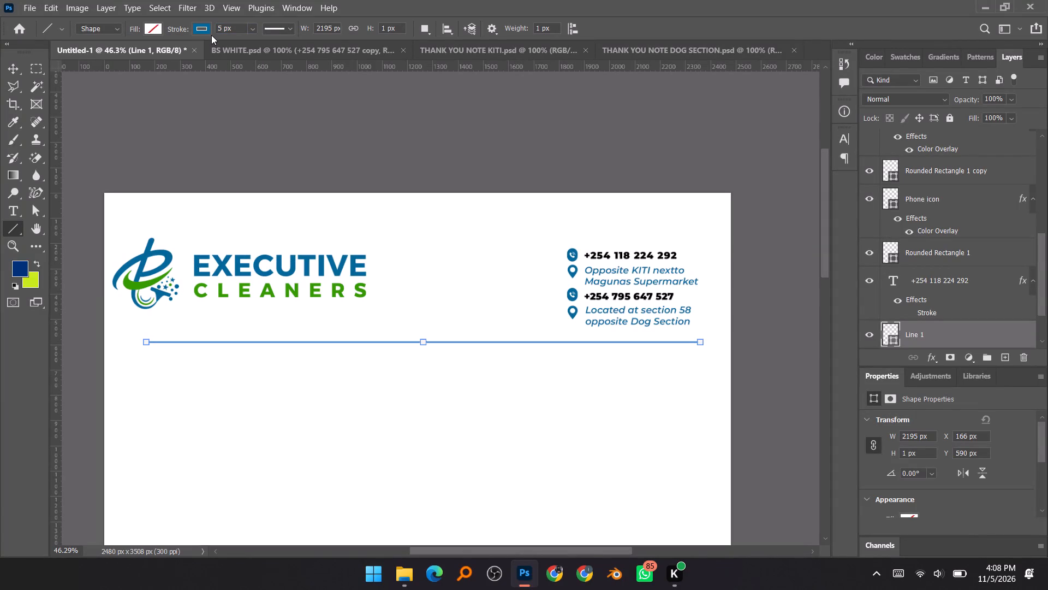
pyautogui.moveTo(244, 23); pyautogui.dragTo(220, 25)
pyautogui.moveTo(233, 26); pyautogui.dragTo(208, 27)
pyautogui.press('9')
pyautogui.press('Return')
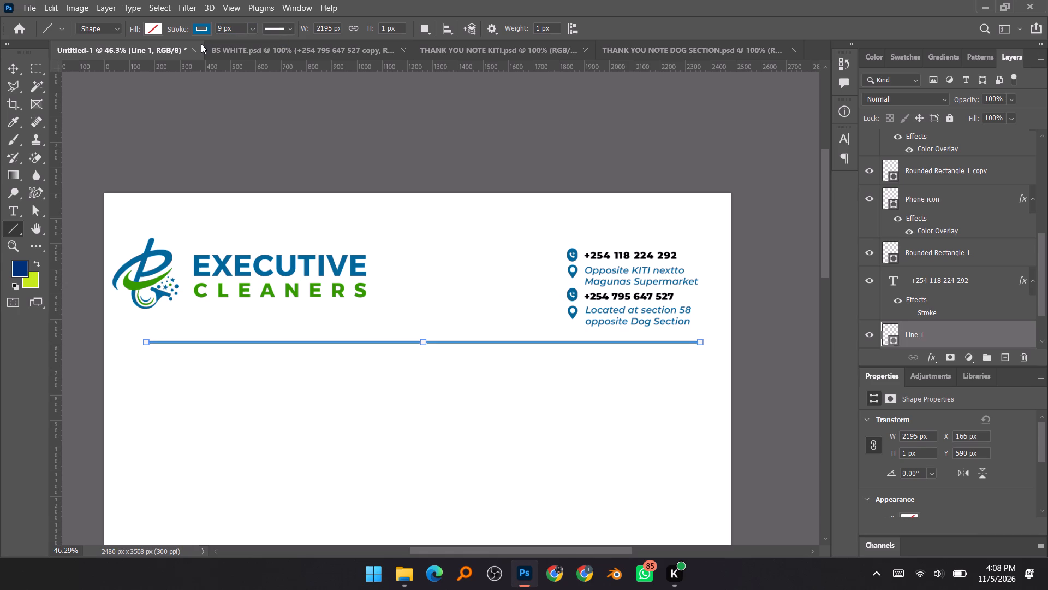
# Move the header line slightly up and to the left, to about X 151.5 px and Y 577.5 px.
pyautogui.click(11, 73)
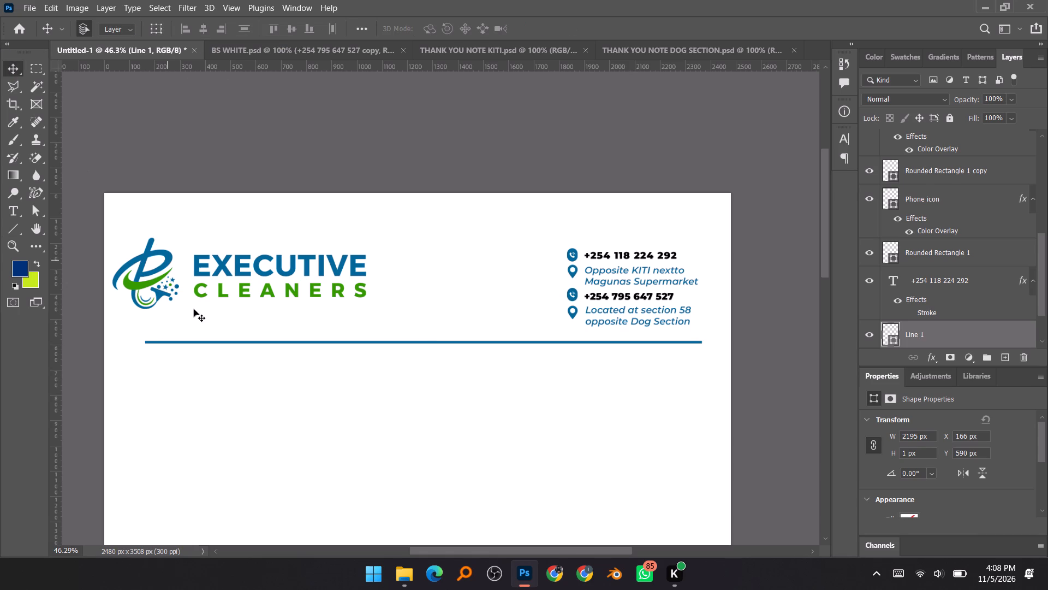
pyautogui.keyDown('alt'); pyautogui.scroll(-4, 160, 328); pyautogui.keyUp('alt')
pyautogui.keyDown('alt'); pyautogui.scroll(2, 73, 282); pyautogui.keyUp('alt')
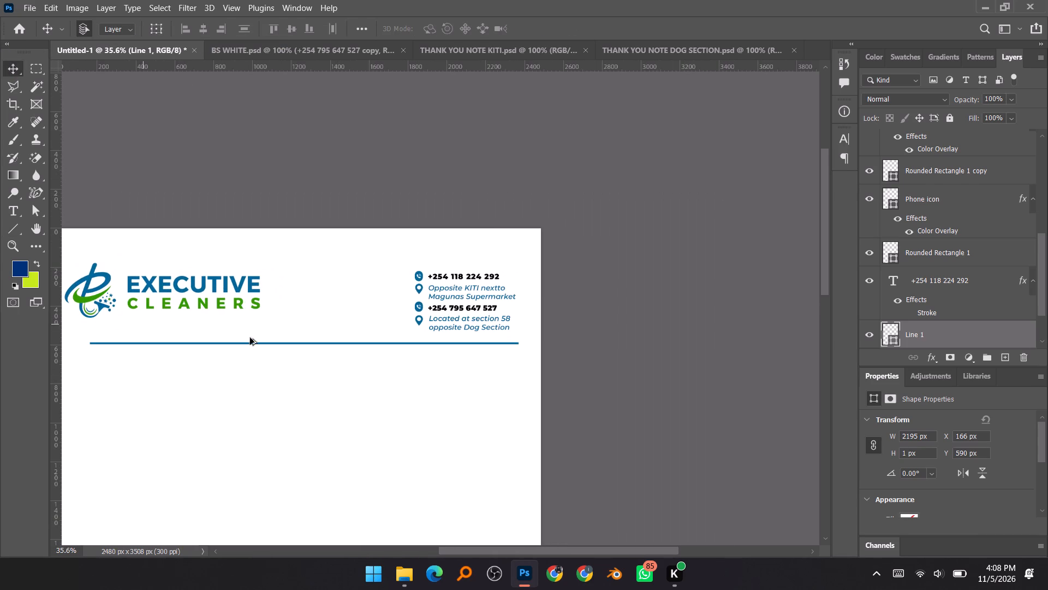
pyautogui.moveTo(496, 551); pyautogui.dragTo(449, 548)
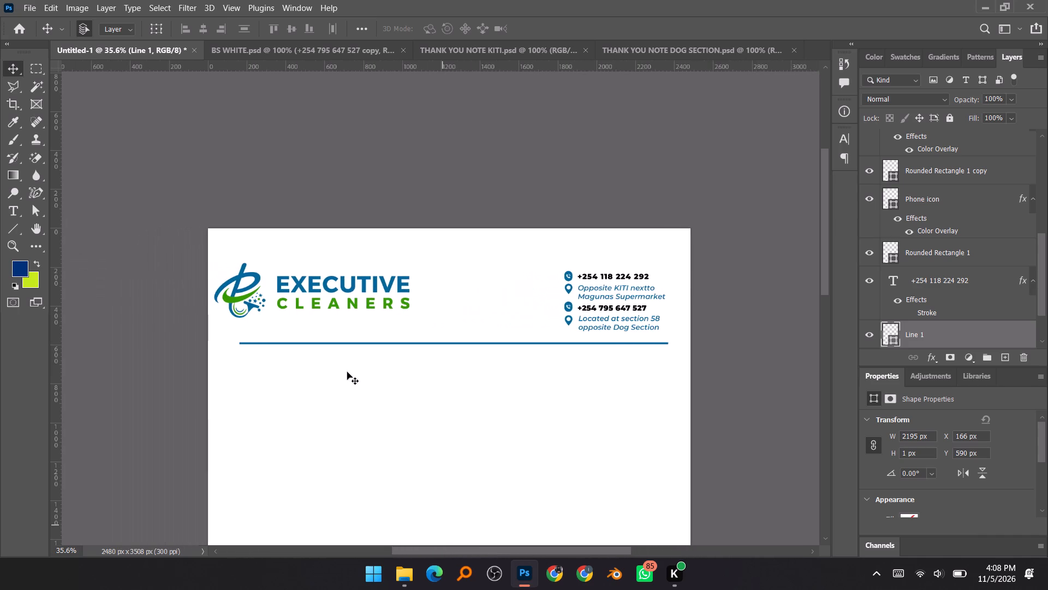
pyautogui.keyDown('alt'); pyautogui.scroll(2, 290, 301); pyautogui.keyUp('alt')
pyautogui.keyDown('alt'); pyautogui.scroll(1, 246, 292); pyautogui.keyUp('alt')
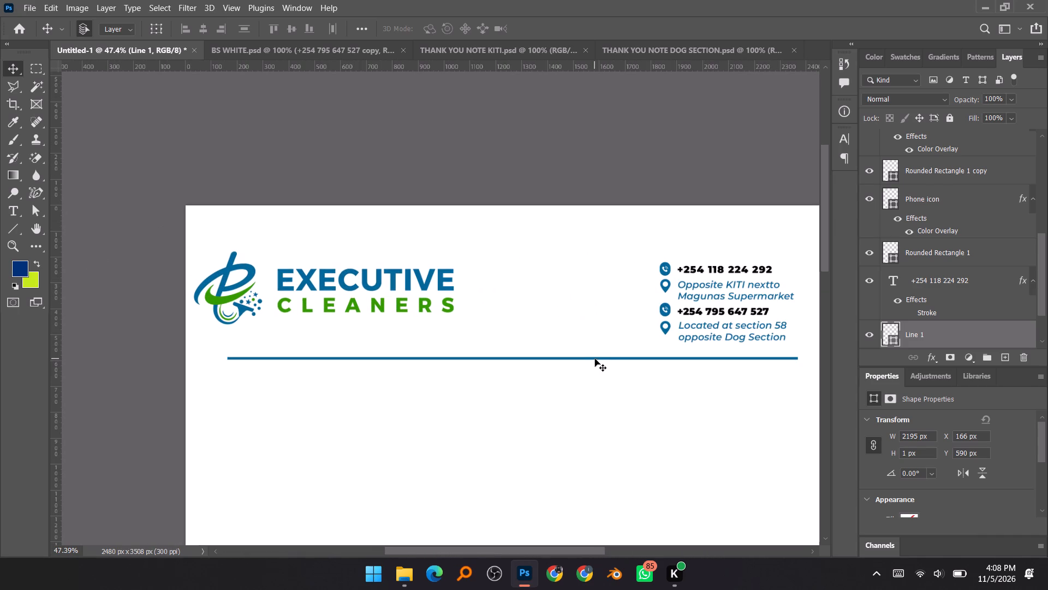
pyautogui.click(595, 359)
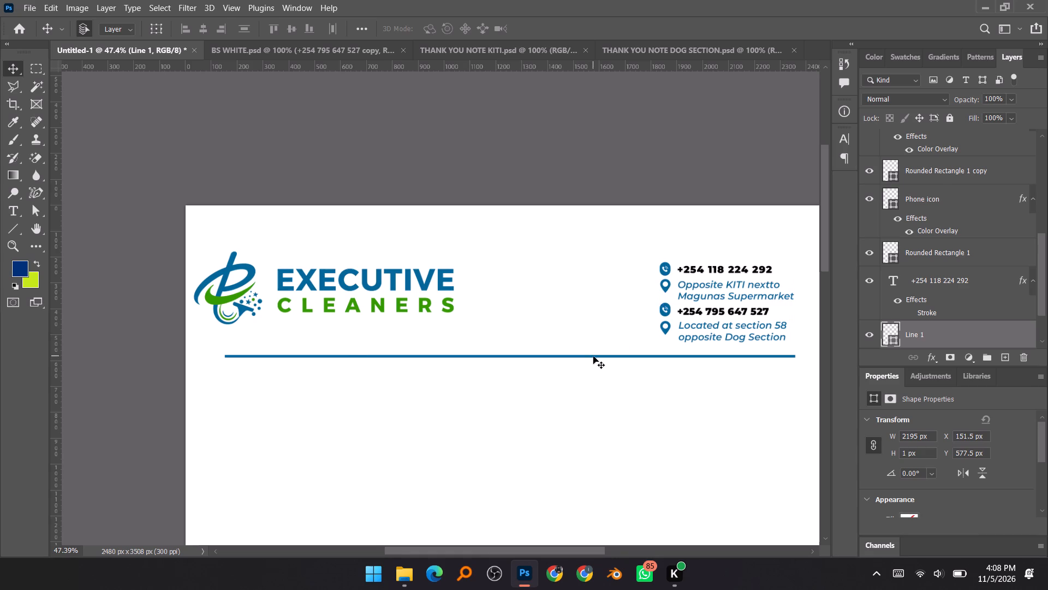
# Select all the phone numbers, addresses and icons and nudge them together closer to the page's right edge, placing the icons at about X 1910 px.
pyautogui.keyDown('alt'); pyautogui.scroll(-3, 599, 343); pyautogui.keyUp('alt')
pyautogui.keyDown('alt'); pyautogui.scroll(1, 608, 311); pyautogui.keyUp('alt')
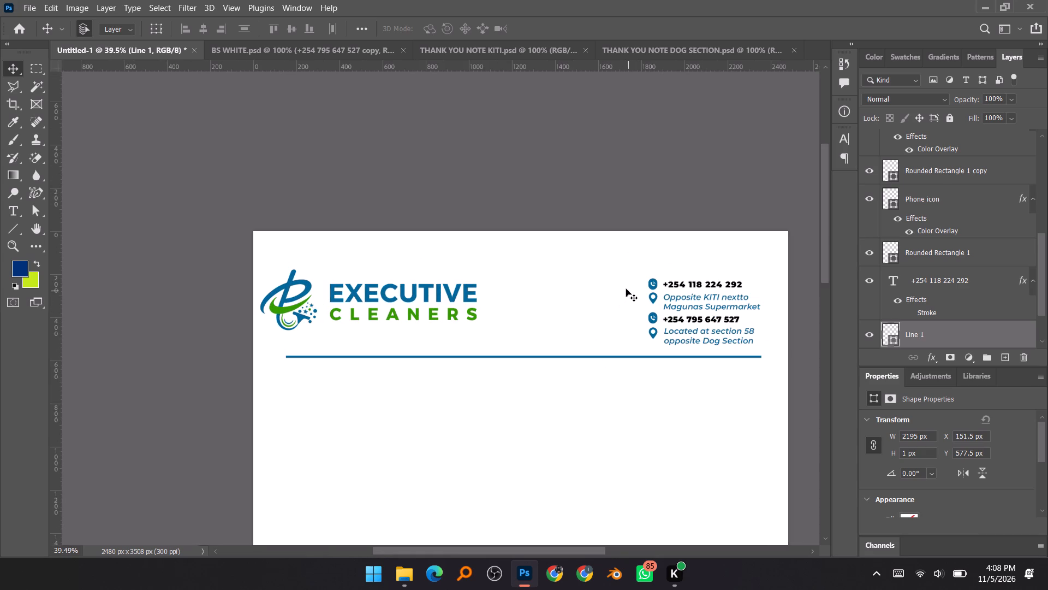
pyautogui.moveTo(629, 281); pyautogui.dragTo(635, 292)
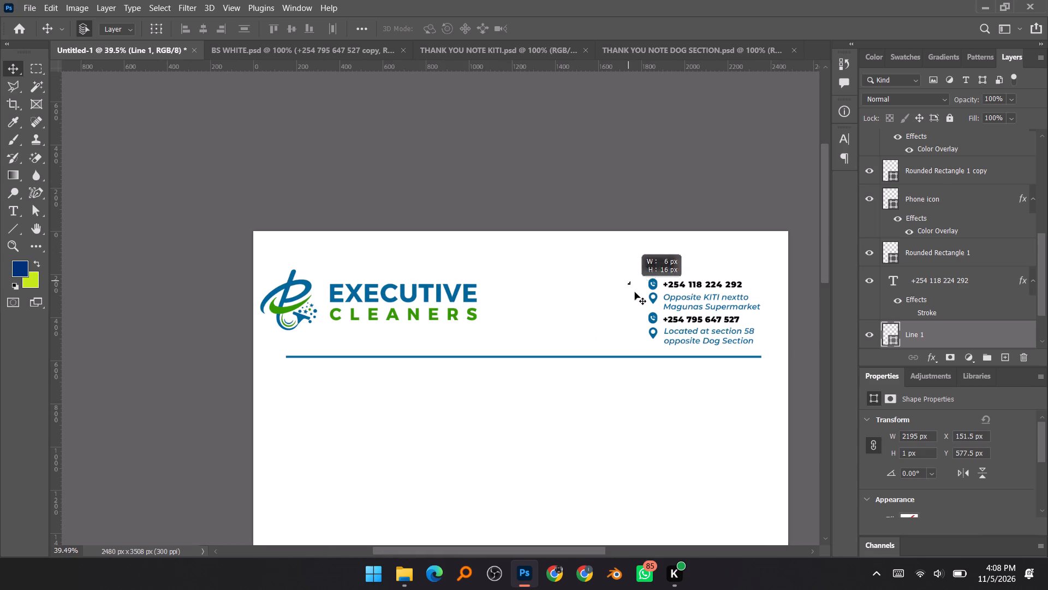
pyautogui.moveTo(635, 292); pyautogui.dragTo(714, 336)
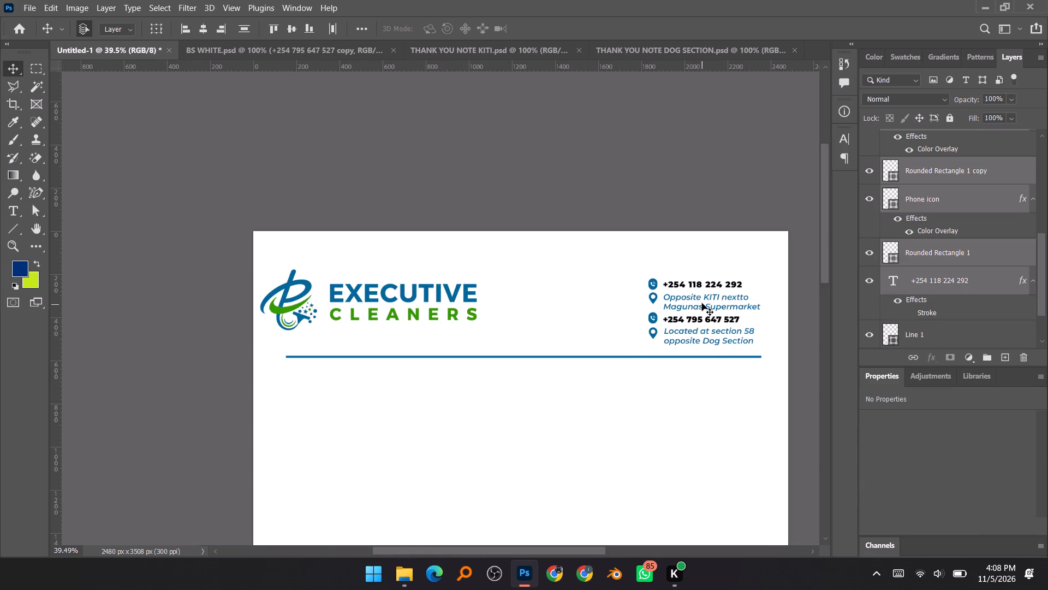
pyautogui.press('Right')
pyautogui.press('Right')
pyautogui.press('Right')
pyautogui.press('Right')
pyautogui.press('Right')
pyautogui.press('Right')
pyautogui.press('Right')
pyautogui.press('Right')
pyautogui.press('Right')
pyautogui.press('Right')
pyautogui.press('Right')
pyautogui.press('Right')
pyautogui.press('Right')
pyautogui.press('Right')
pyautogui.press('Right')
pyautogui.press('Right')
pyautogui.press('Right')
pyautogui.press('Right')
pyautogui.press('Right')
pyautogui.press('Right')
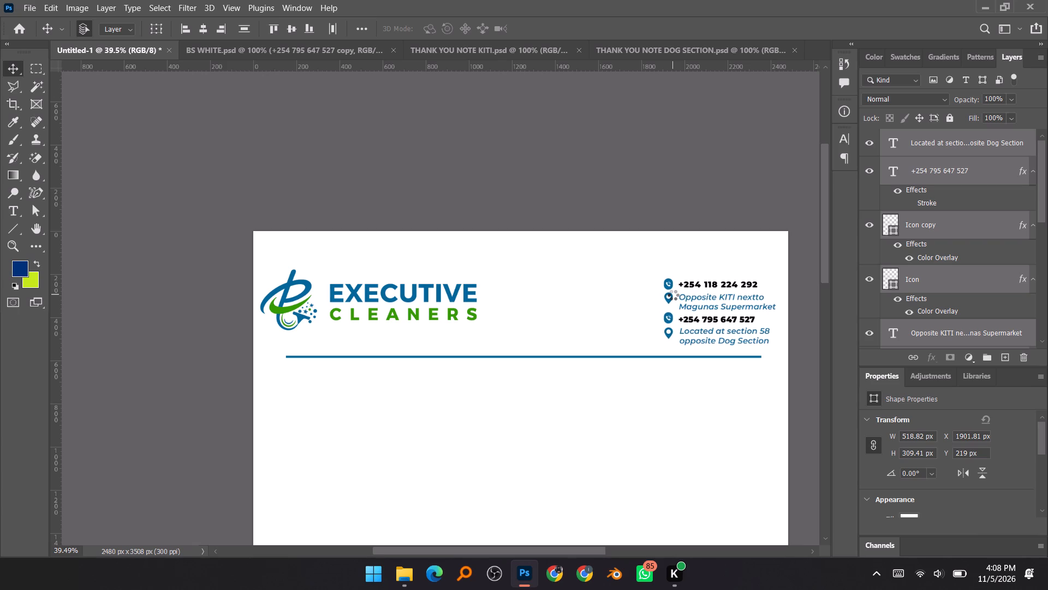
pyautogui.press('Left')
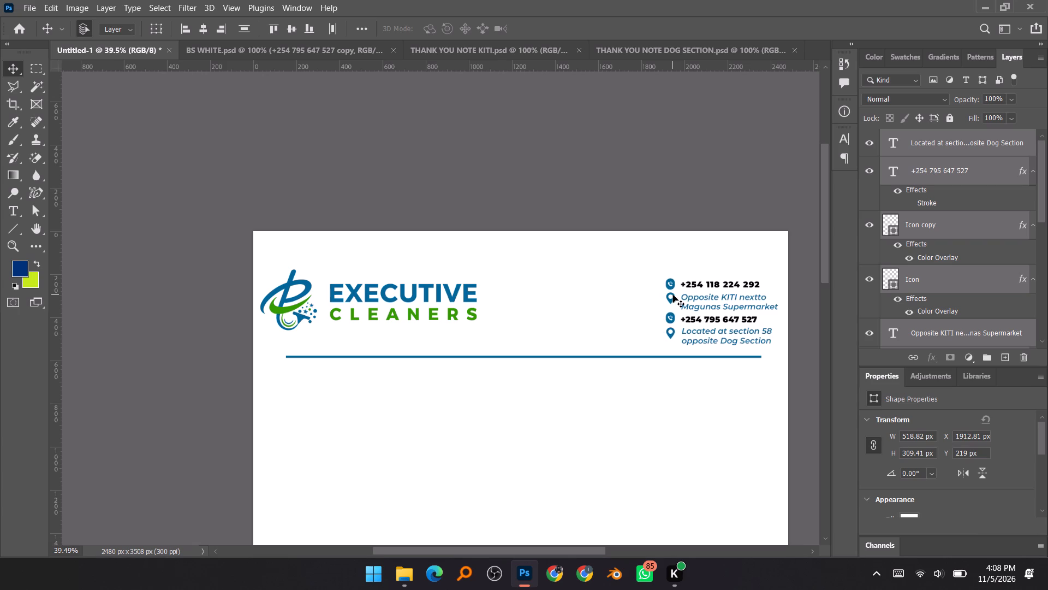
pyautogui.press('Left')
pyautogui.click(532, 194)
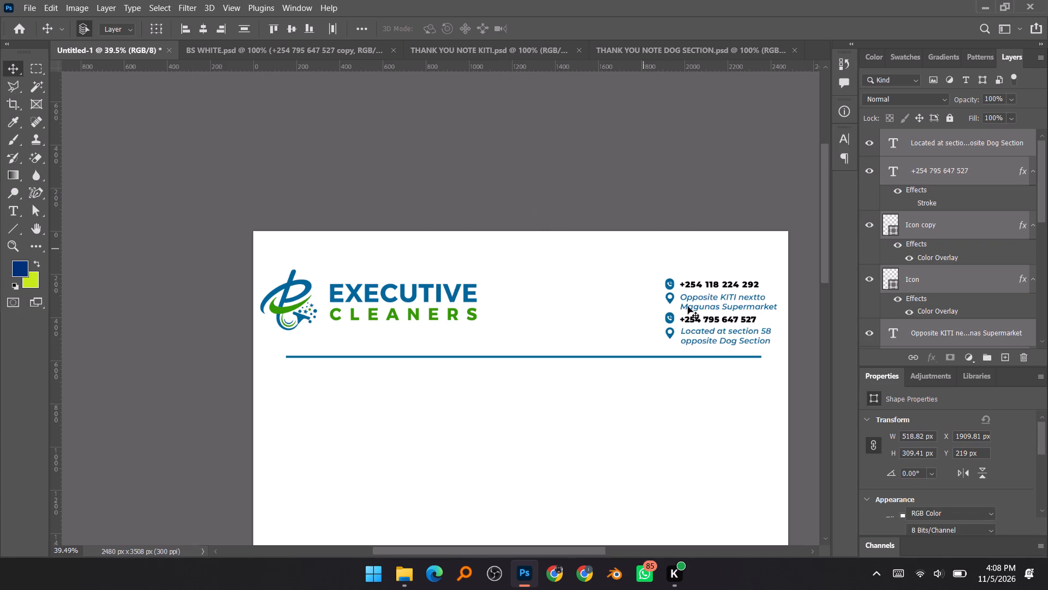
# Extend the header line's left end to align with the logo's left edge at X 32 px, making it about 2319 px long.
pyautogui.keyDown('alt'); pyautogui.scroll(1, 782, 316); pyautogui.keyUp('alt')
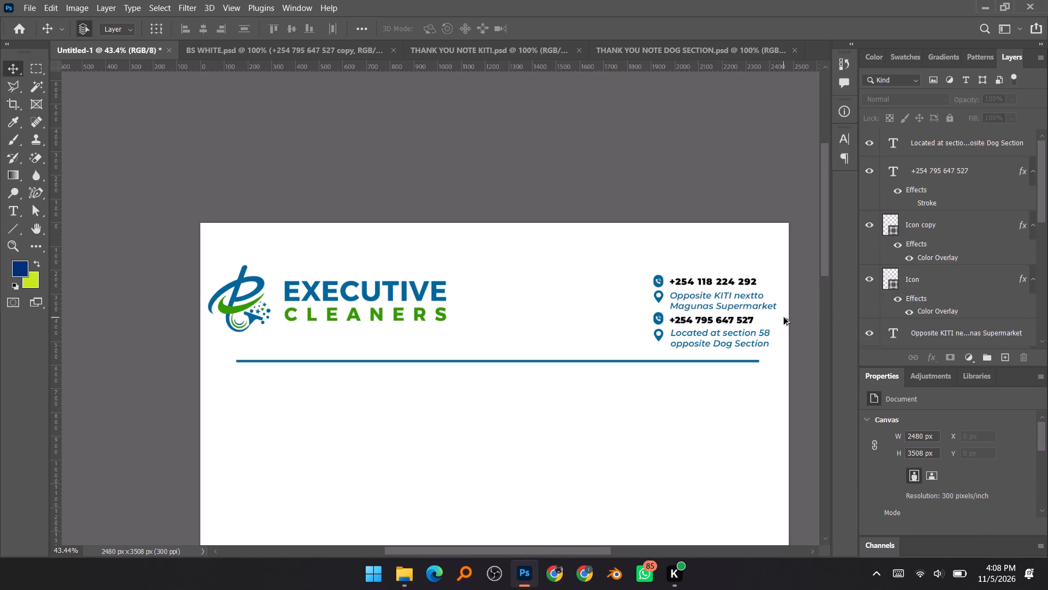
pyautogui.keyDown('alt'); pyautogui.scroll(1, 784, 317); pyautogui.keyUp('alt')
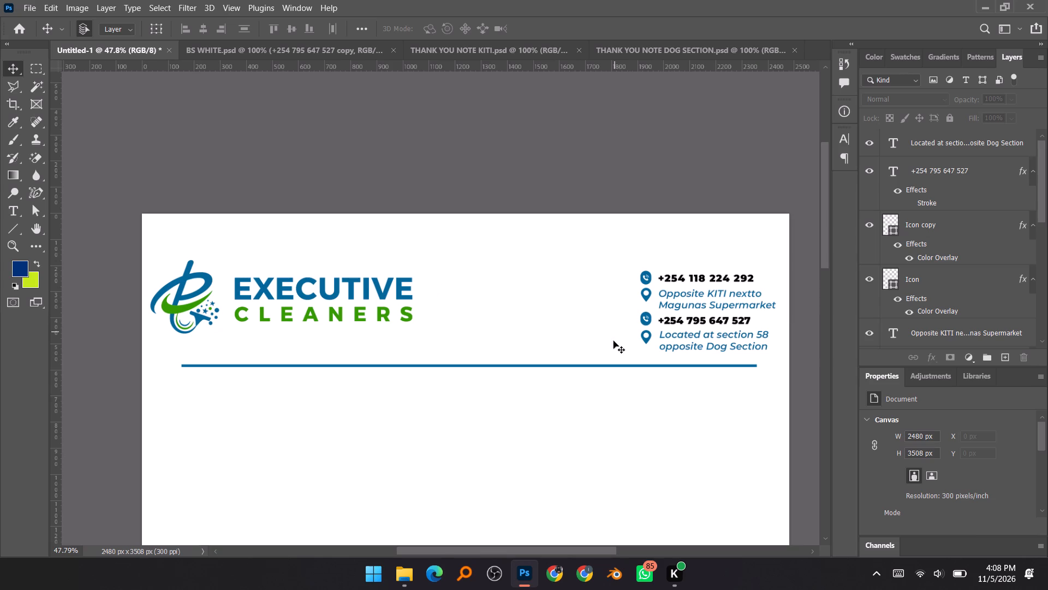
pyautogui.click(13, 227)
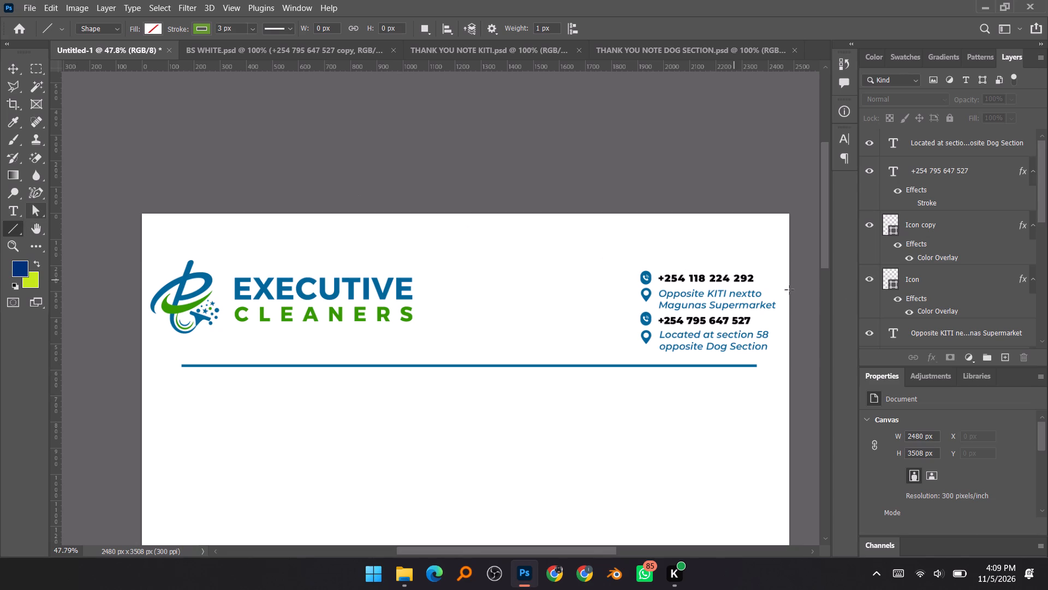
pyautogui.scroll(4, 946, 249)
pyautogui.scroll(-5, 946, 249)
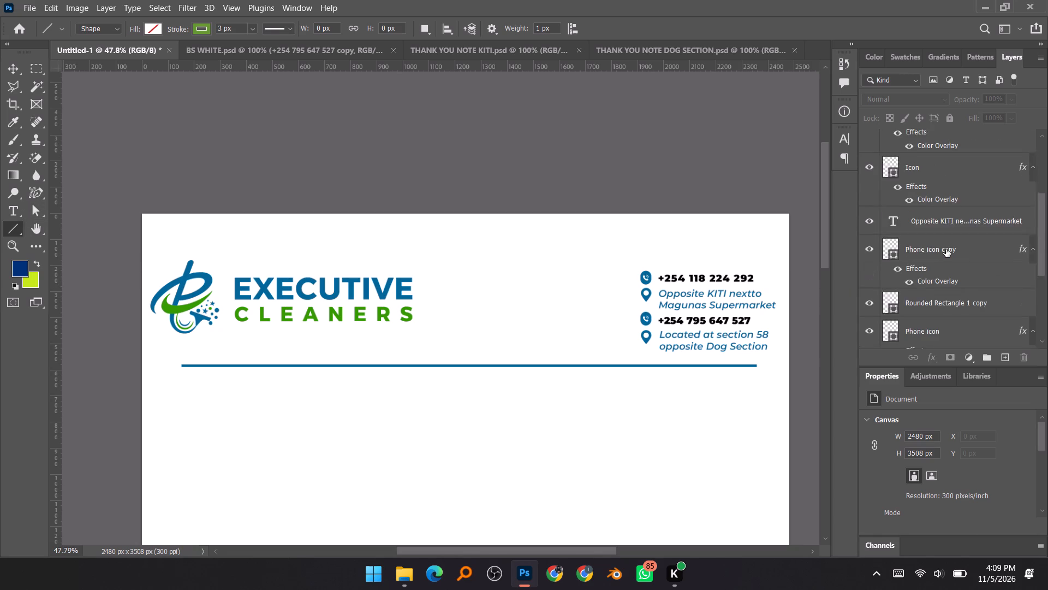
pyautogui.scroll(-12, 946, 249)
pyautogui.click(941, 275)
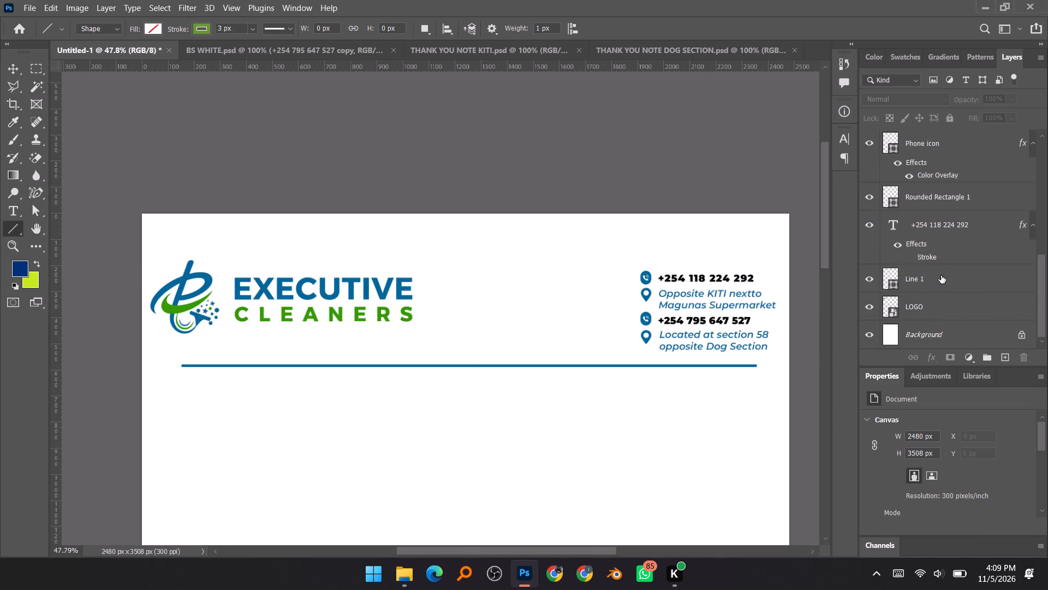
pyautogui.keyDown('alt'); pyautogui.scroll(5, 124, 359); pyautogui.keyUp('alt')
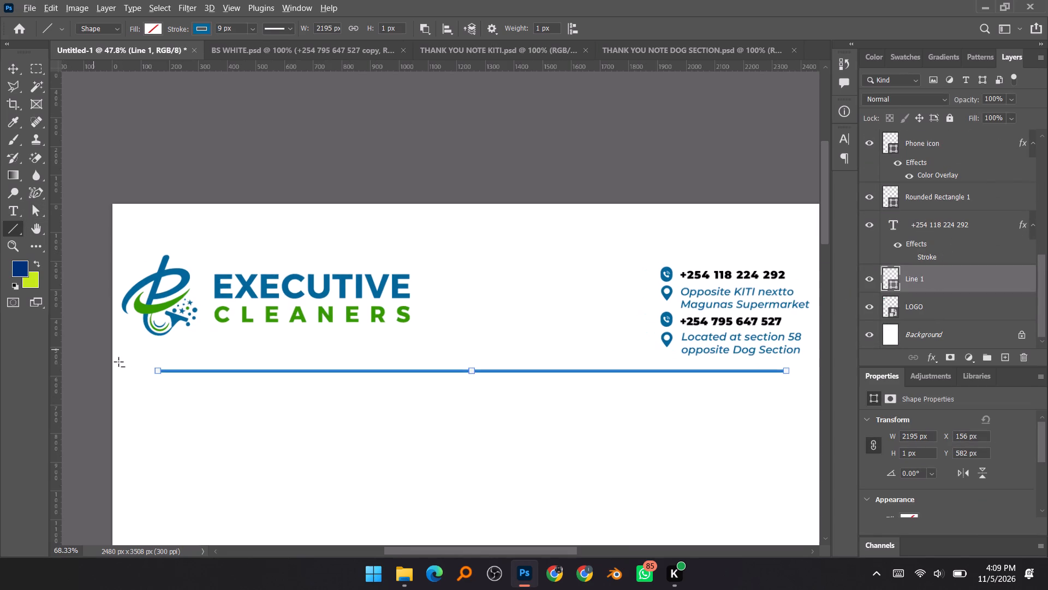
pyautogui.keyDown('alt'); pyautogui.scroll(10, 118, 363); pyautogui.keyUp('alt')
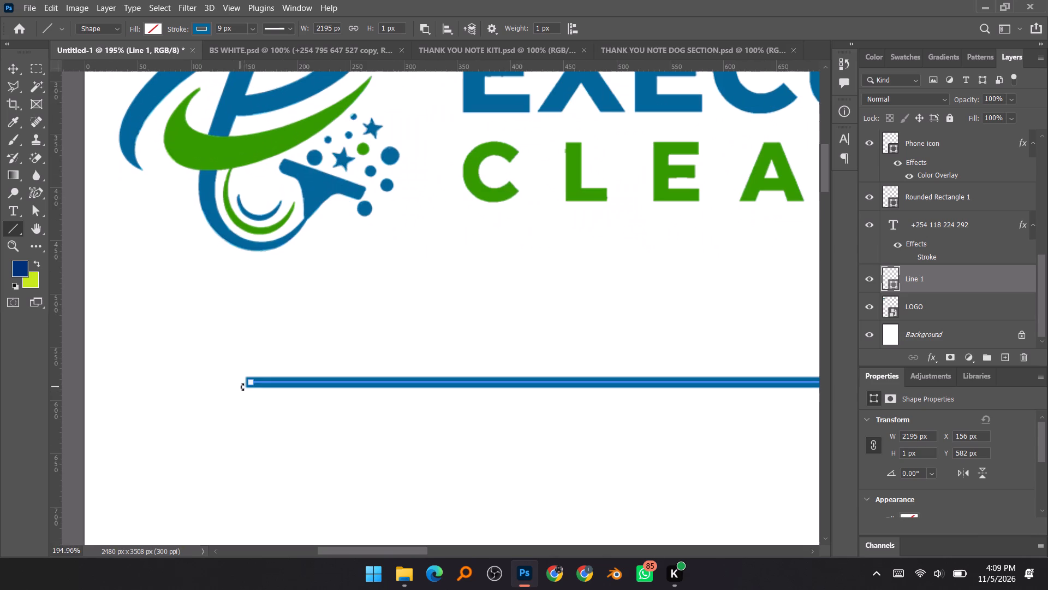
pyautogui.moveTo(248, 385); pyautogui.dragTo(110, 379)
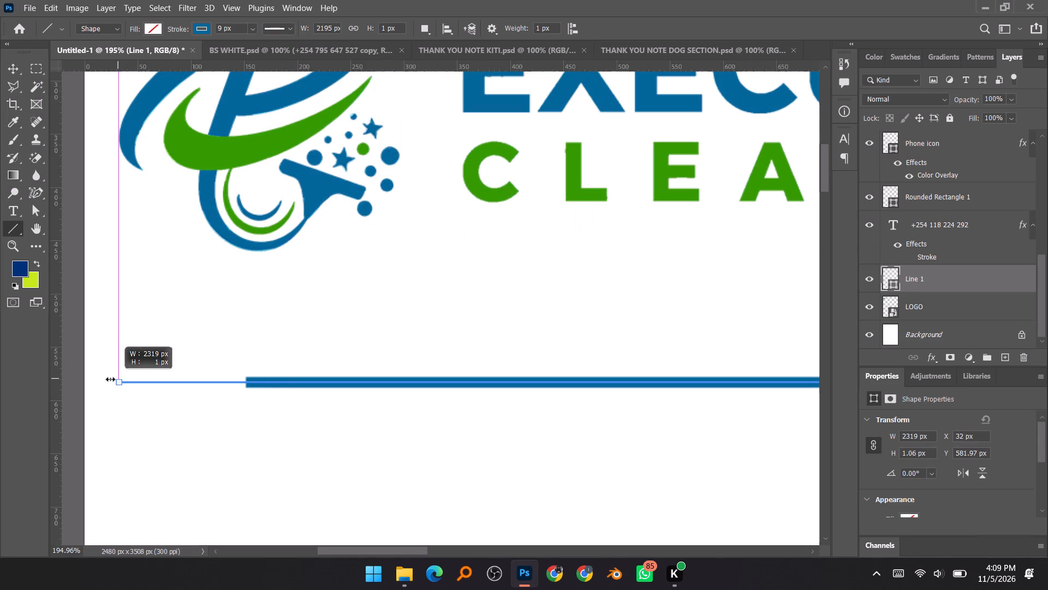
pyautogui.moveTo(110, 379); pyautogui.dragTo(117, 381)
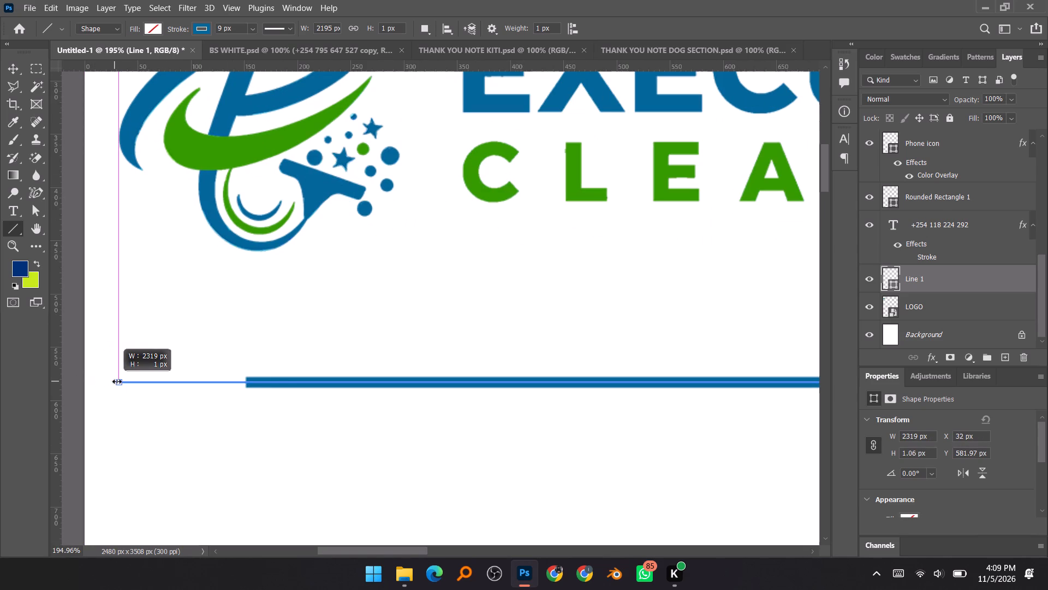
pyautogui.moveTo(117, 381); pyautogui.dragTo(120, 381)
# Extend the header line's right end to align with the right edge of the contact details, making it about 2397 px long.
pyautogui.keyDown('alt'); pyautogui.scroll(-9, 338, 376); pyautogui.keyUp('alt')
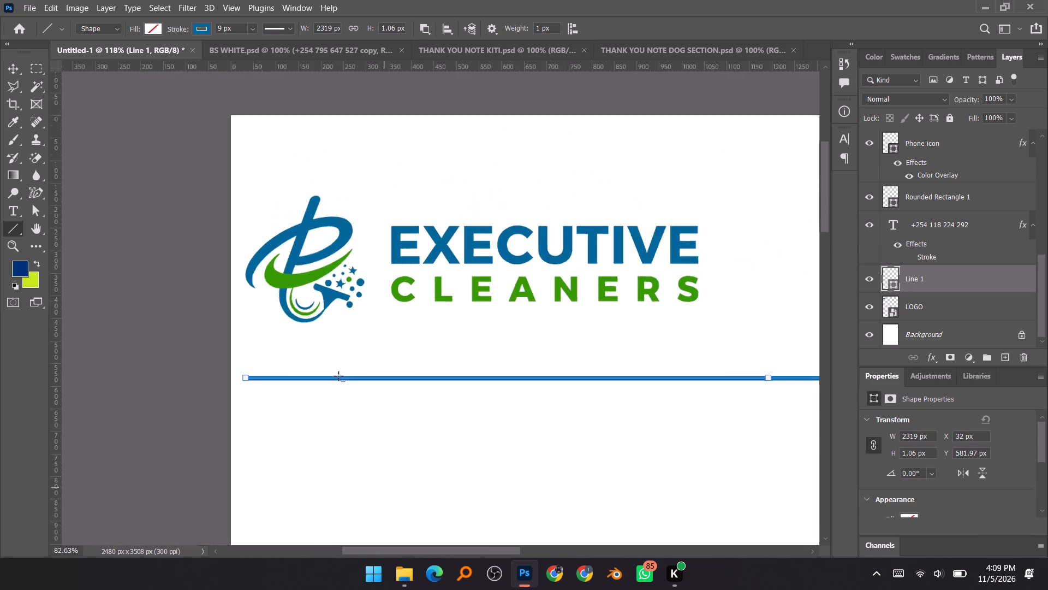
pyautogui.keyDown('alt'); pyautogui.scroll(-13, 338, 376); pyautogui.keyUp('alt')
pyautogui.keyDown('alt'); pyautogui.scroll(5, 677, 370); pyautogui.keyUp('alt')
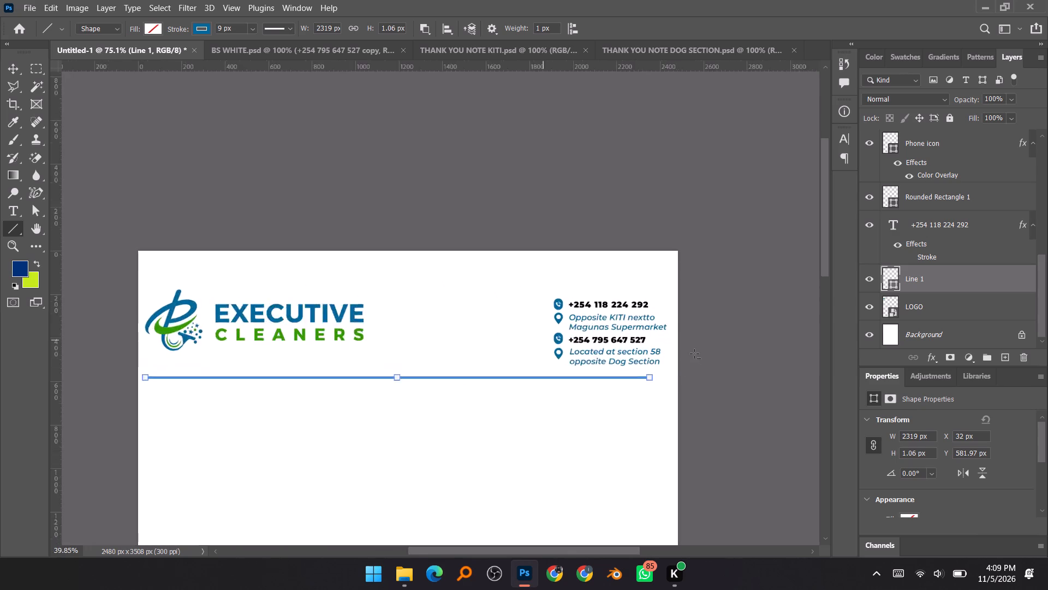
pyautogui.keyDown('alt'); pyautogui.scroll(11, 695, 352); pyautogui.keyUp('alt')
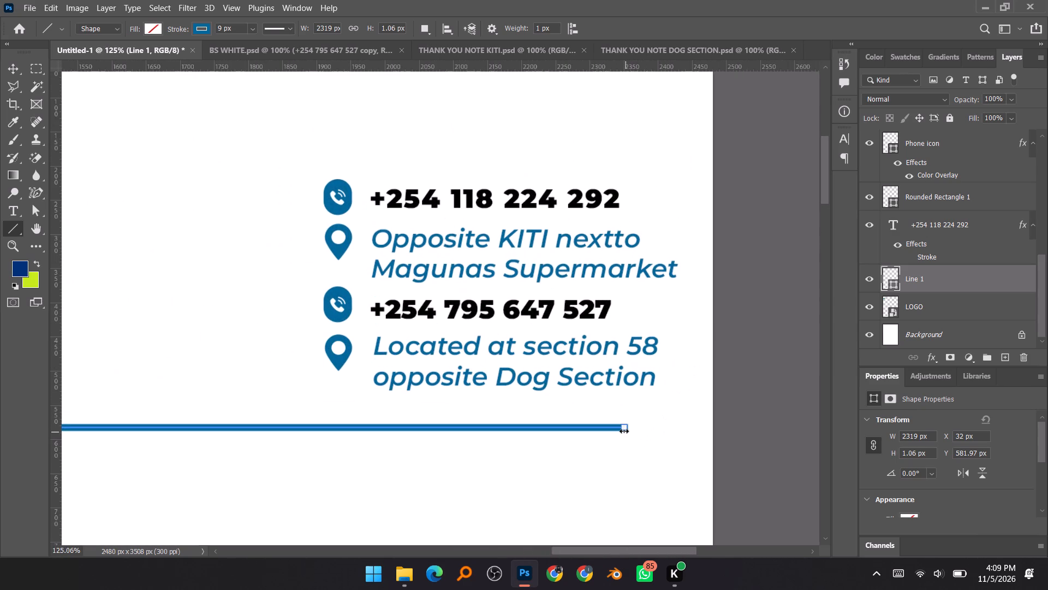
pyautogui.moveTo(623, 428); pyautogui.dragTo(676, 431)
# Duplicate the header line and set the copy's stroke width to 4 px.
pyautogui.keyDown('alt'); pyautogui.scroll(-11, 557, 417); pyautogui.keyUp('alt')
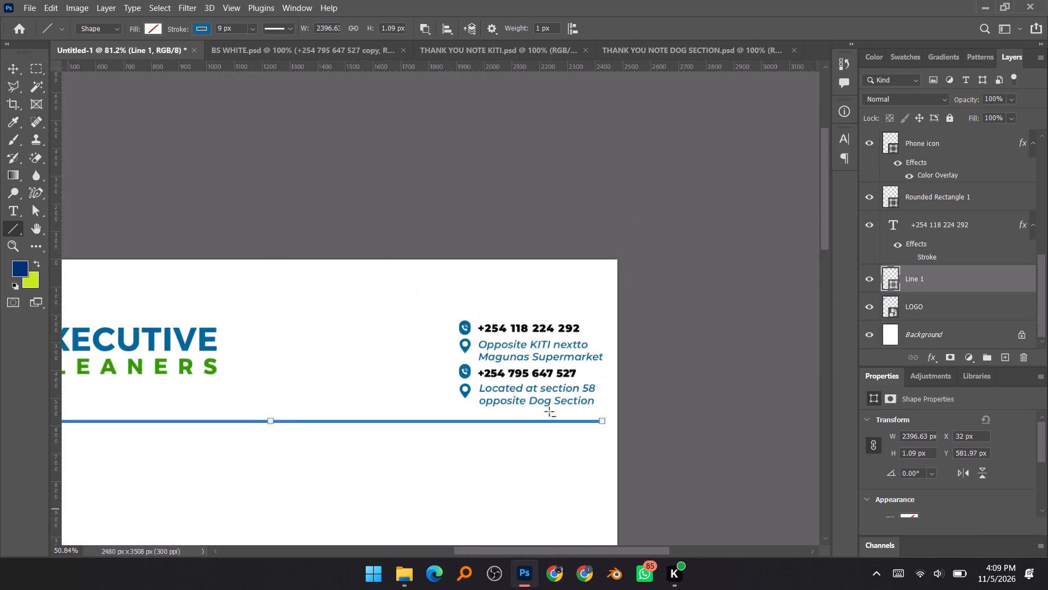
pyautogui.keyDown('alt'); pyautogui.scroll(-4, 549, 411); pyautogui.keyUp('alt')
pyautogui.keyDown('alt'); pyautogui.scroll(-3, 413, 394); pyautogui.keyUp('alt')
pyautogui.keyDown('alt'); pyautogui.scroll(5, 302, 399); pyautogui.keyUp('alt')
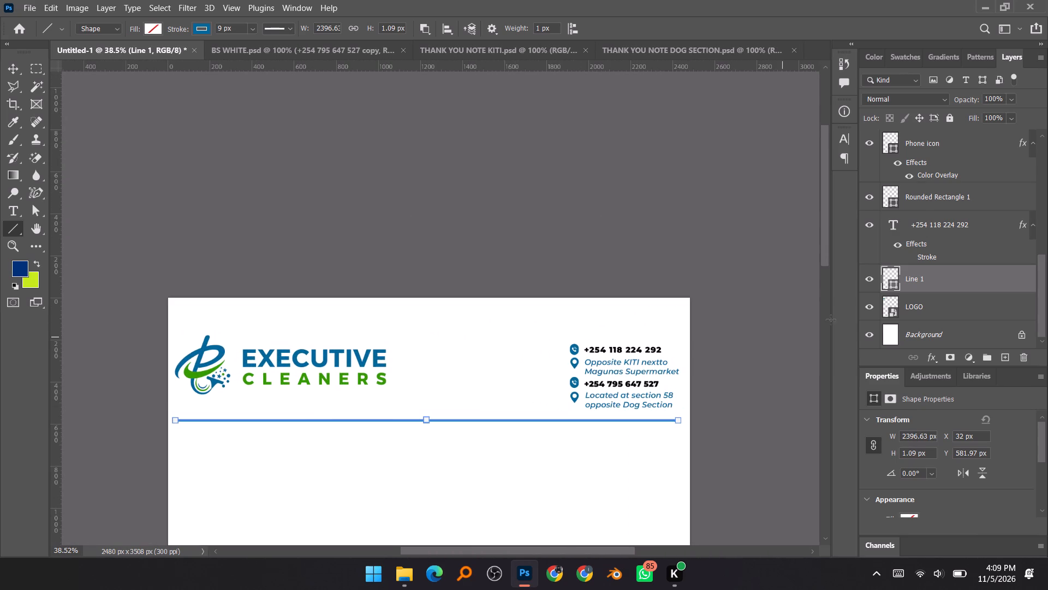
pyautogui.moveTo(1001, 275); pyautogui.dragTo(1005, 357)
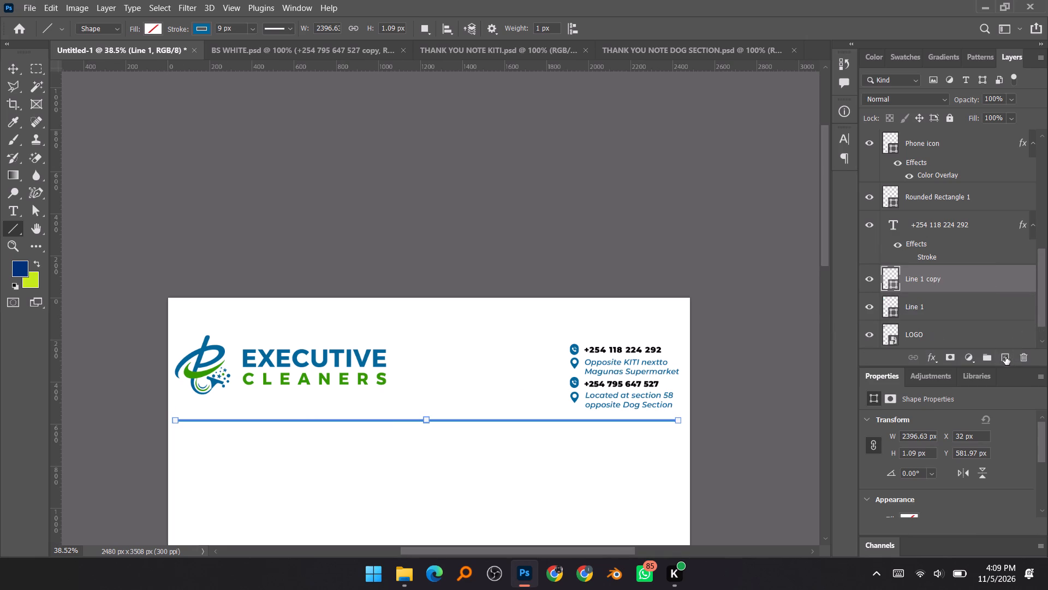
pyautogui.moveTo(237, 28); pyautogui.dragTo(235, 29)
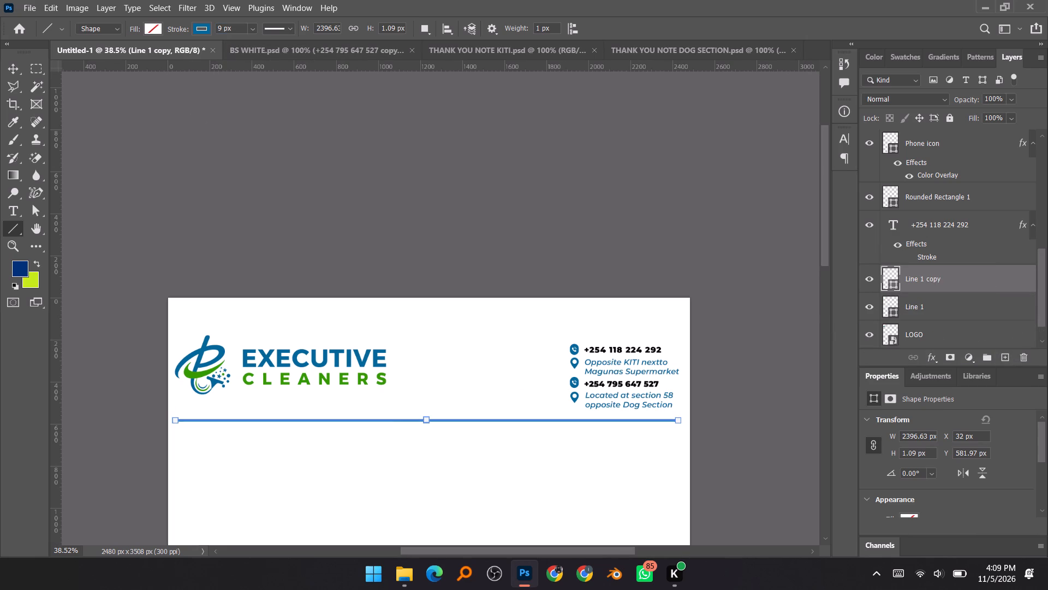
pyautogui.moveTo(235, 29); pyautogui.dragTo(213, 31)
pyautogui.press('4')
pyautogui.press('Return')
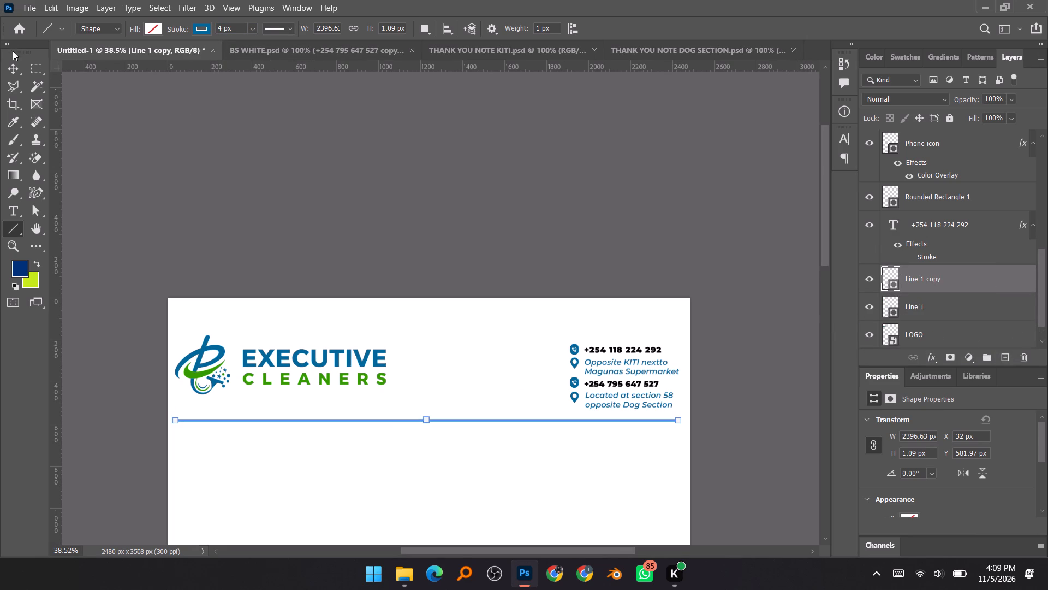
# Move the copied line down to just below the original header line, at about Y 598 px, and deselect it.
pyautogui.click(12, 68)
pyautogui.press('Down')
pyautogui.press('Down')
pyautogui.press('Down')
pyautogui.press('Down')
pyautogui.press('Down')
pyautogui.press('Down')
pyautogui.press('Down')
pyautogui.press('Down')
pyautogui.press('Down')
pyautogui.press('Down')
pyautogui.press('Down')
pyautogui.press('Down')
pyautogui.press('Down')
pyautogui.press('Down')
pyautogui.press('Down')
pyautogui.press('Down')
pyautogui.press('Down')
pyautogui.press('Down')
pyautogui.press('Down')
pyautogui.press('Down')
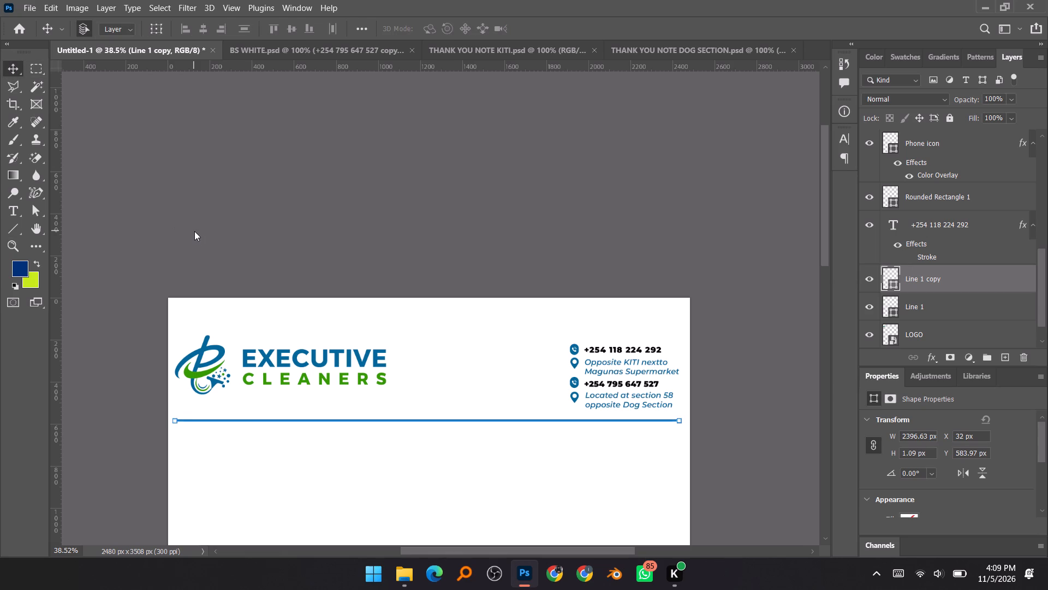
pyautogui.press('Down')
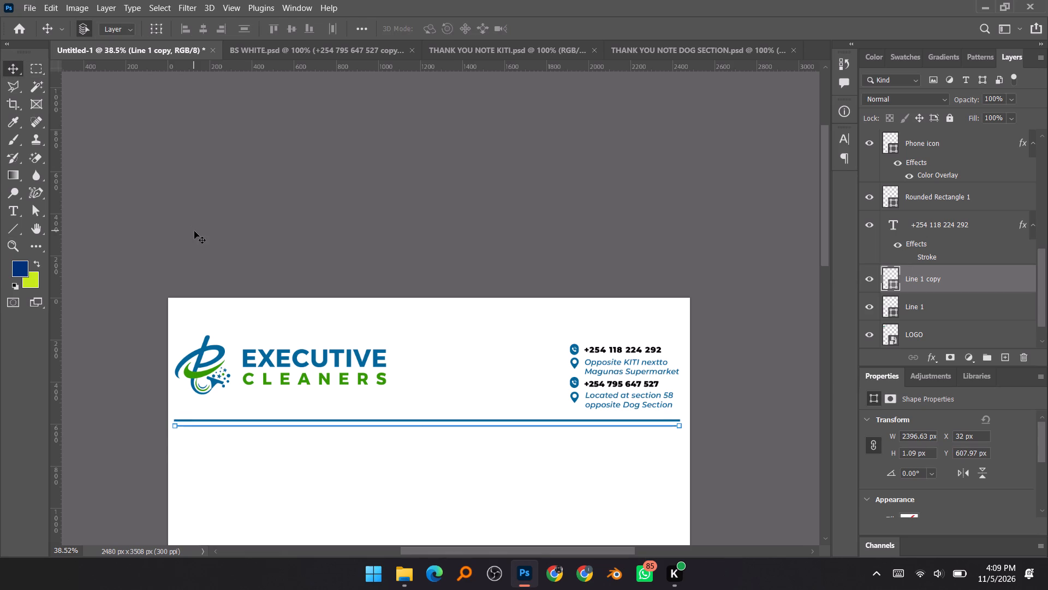
pyautogui.press('Down')
pyautogui.press('Up')
pyautogui.press('Up')
pyautogui.press('Up')
pyautogui.press('Up')
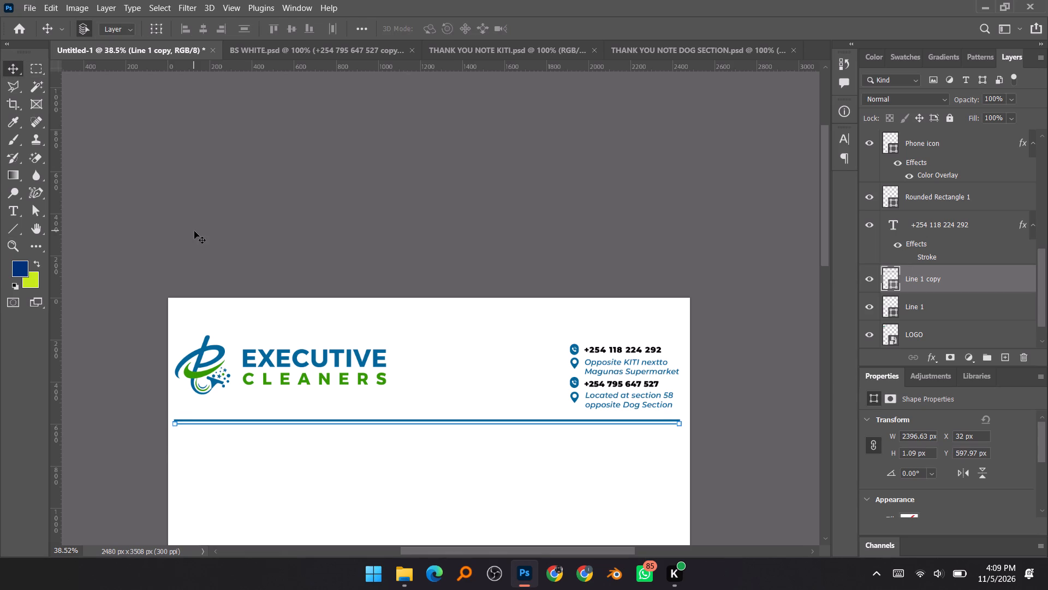
pyautogui.click(421, 208)
# Examine the page header up close, checking the double line against the logo and contact details.
pyautogui.keyDown('alt'); pyautogui.scroll(-4, 331, 416); pyautogui.keyUp('alt')
pyautogui.keyDown('alt'); pyautogui.scroll(7, 314, 396); pyautogui.keyUp('alt')
pyautogui.keyDown('alt'); pyautogui.scroll(-2, 305, 395); pyautogui.keyUp('alt')
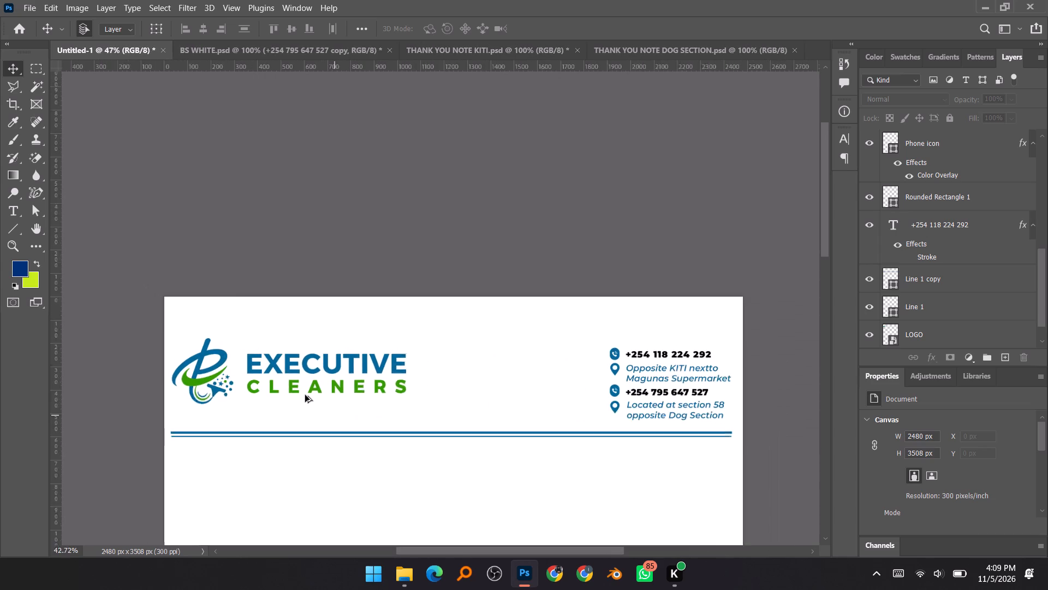
pyautogui.keyDown('alt'); pyautogui.scroll(-1, 305, 395); pyautogui.keyUp('alt')
pyautogui.keyDown('alt'); pyautogui.scroll(2, 371, 370); pyautogui.keyUp('alt')
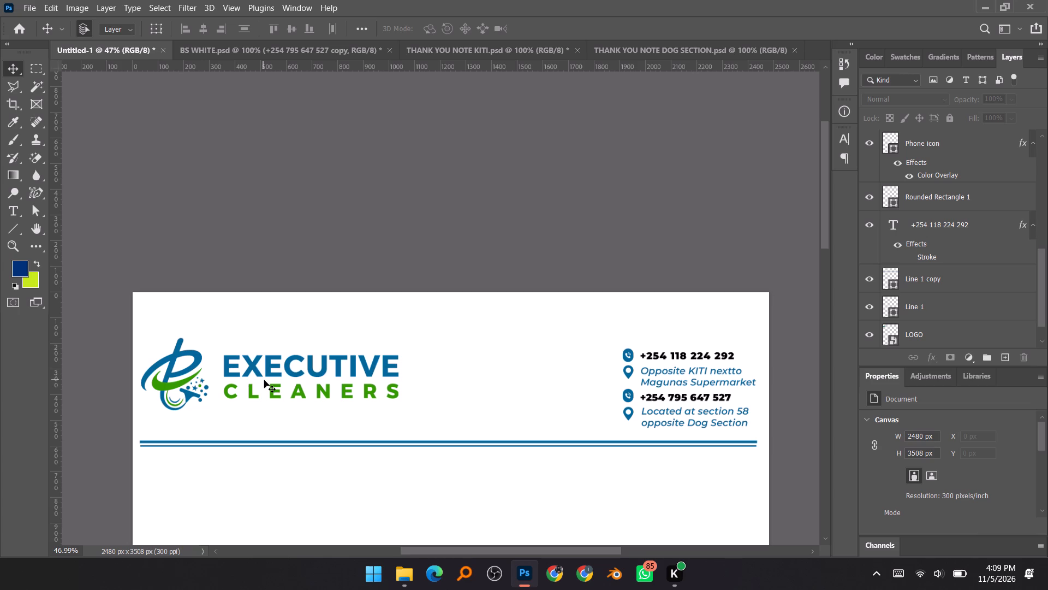
# Switch to WhatsApp.
pyautogui.click(643, 575)
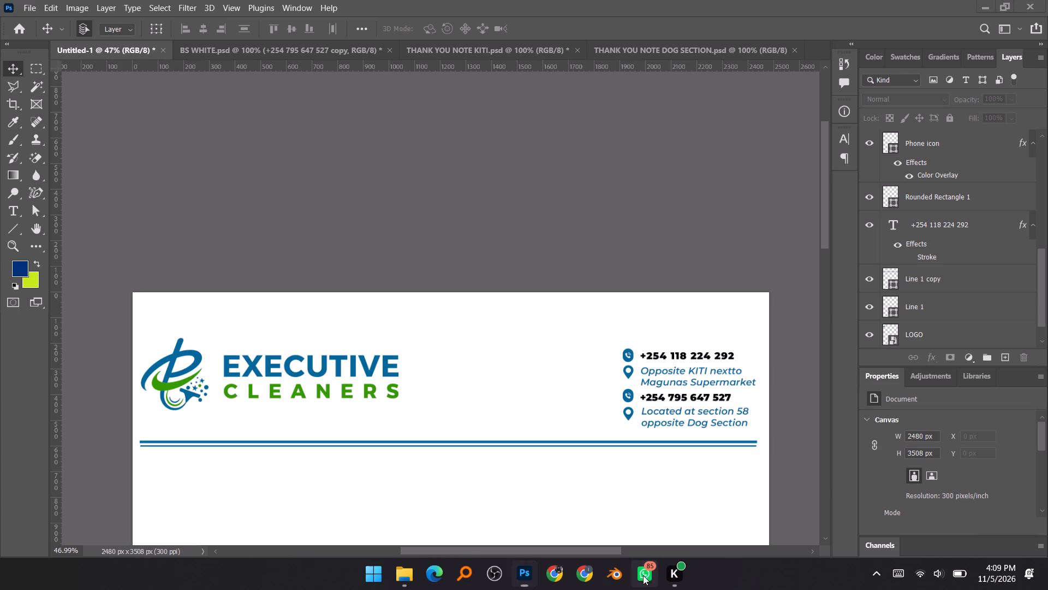
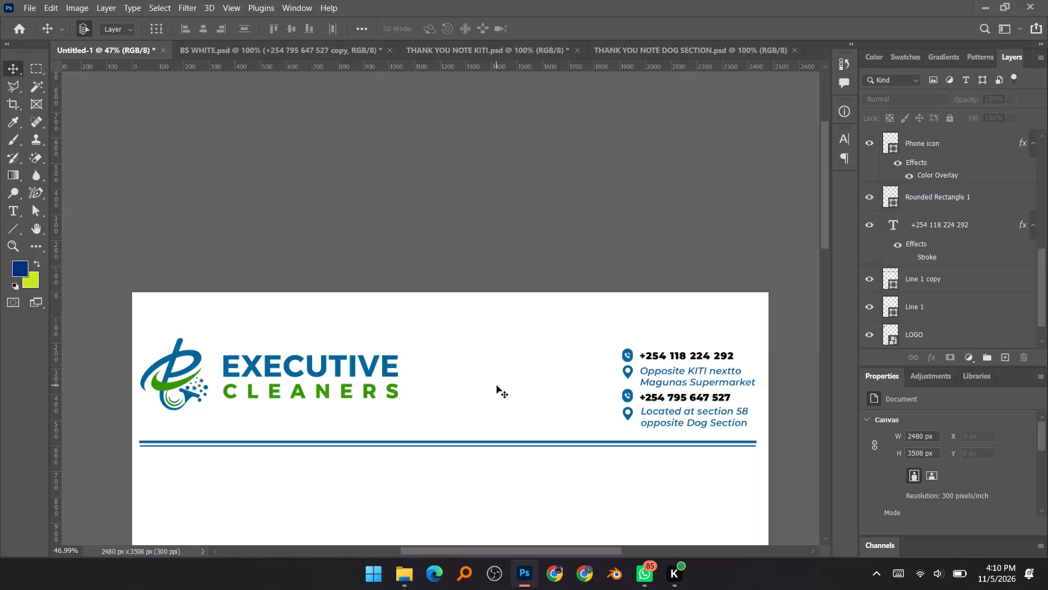
# Capture a screen snip of the letterhead header, covering the logo, contact details and double dividing line.
pyautogui.press('Print')
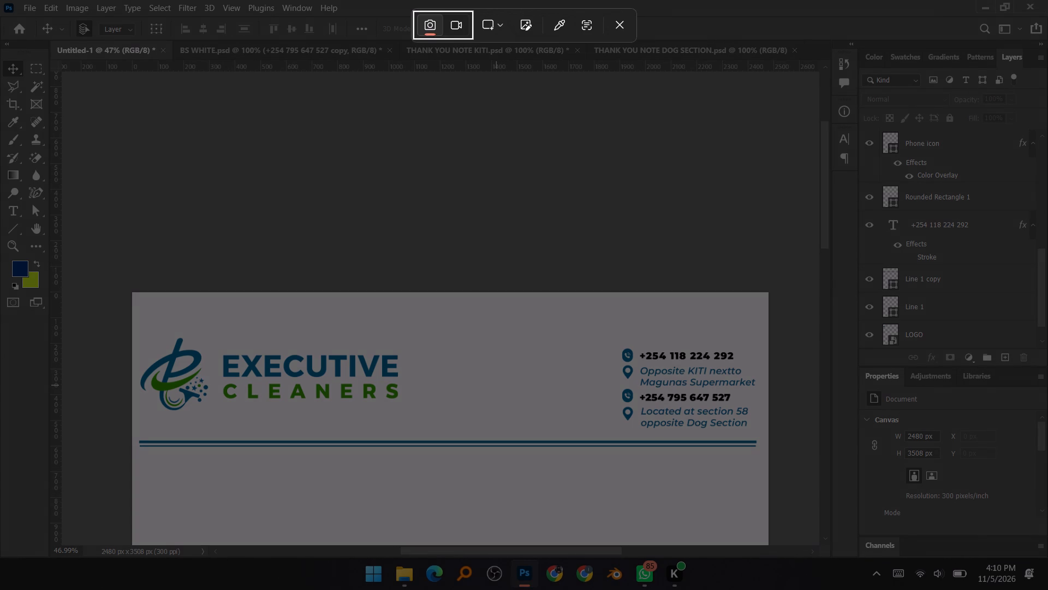
pyautogui.moveTo(132, 294); pyautogui.dragTo(507, 436)
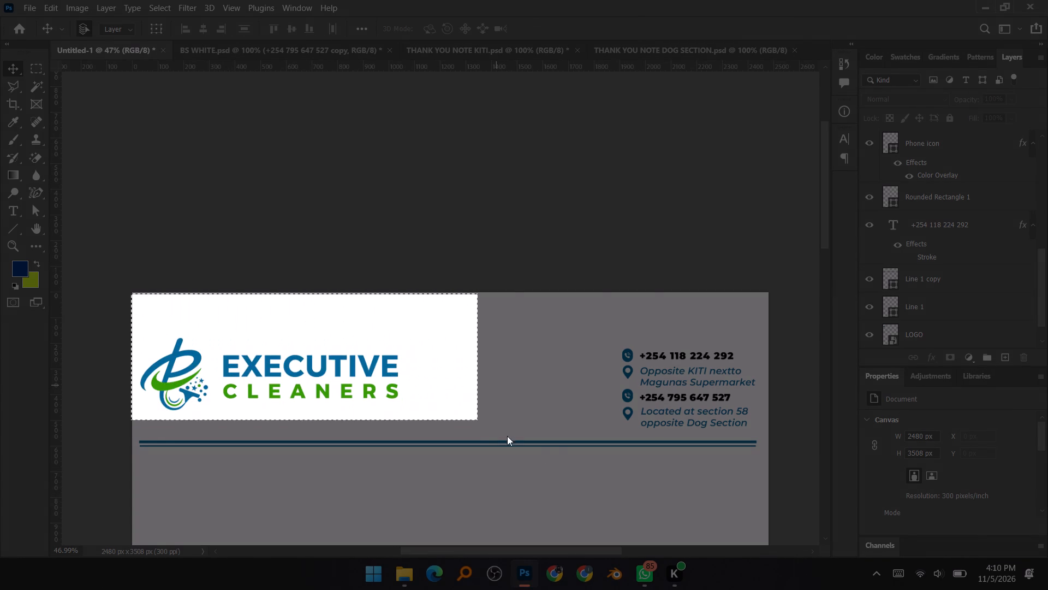
pyautogui.moveTo(507, 436); pyautogui.dragTo(769, 457)
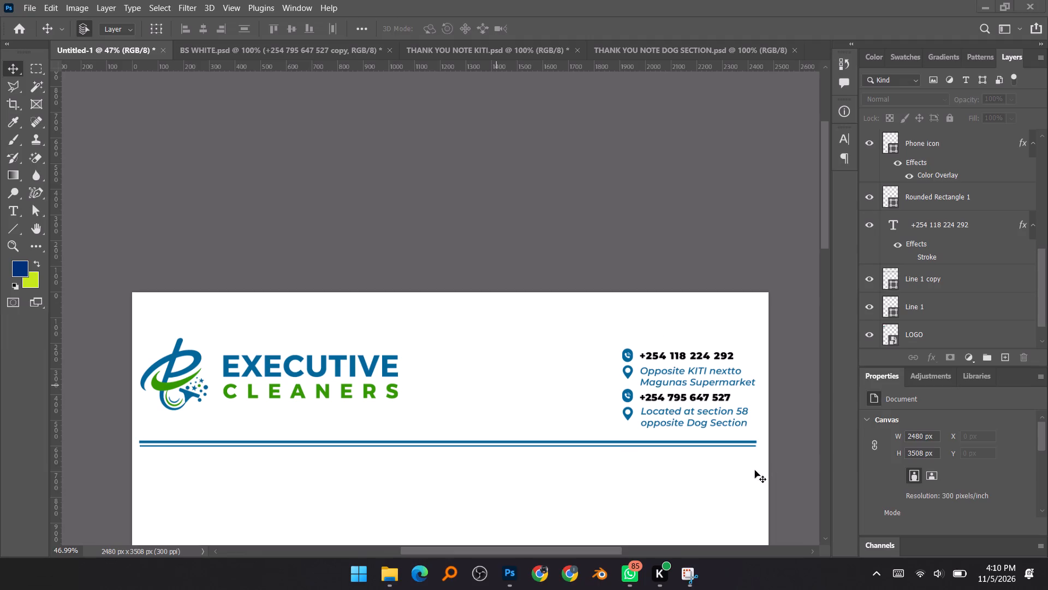
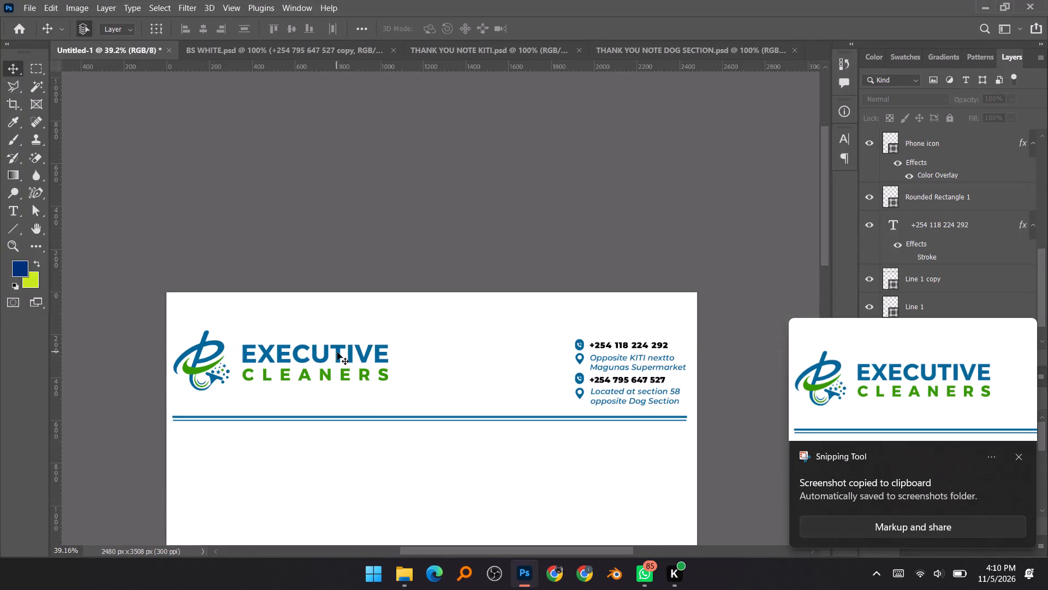
# Move the logo to the page's horizontal centre near the top edge, at about X 728 px, Y 48 px.
pyautogui.moveTo(337, 352); pyautogui.dragTo(460, 328)
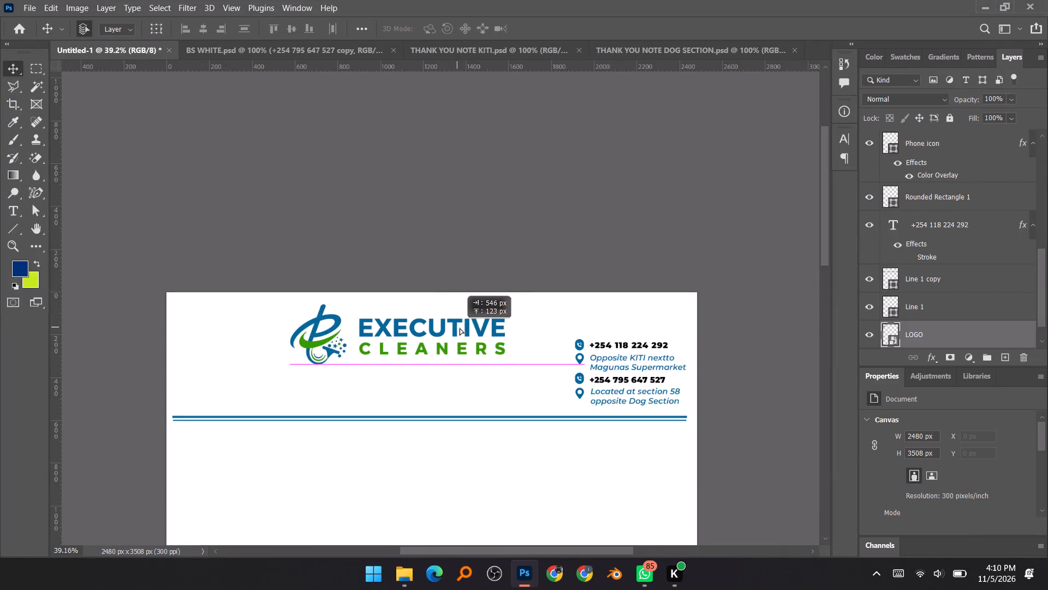
pyautogui.moveTo(460, 328); pyautogui.dragTo(483, 325)
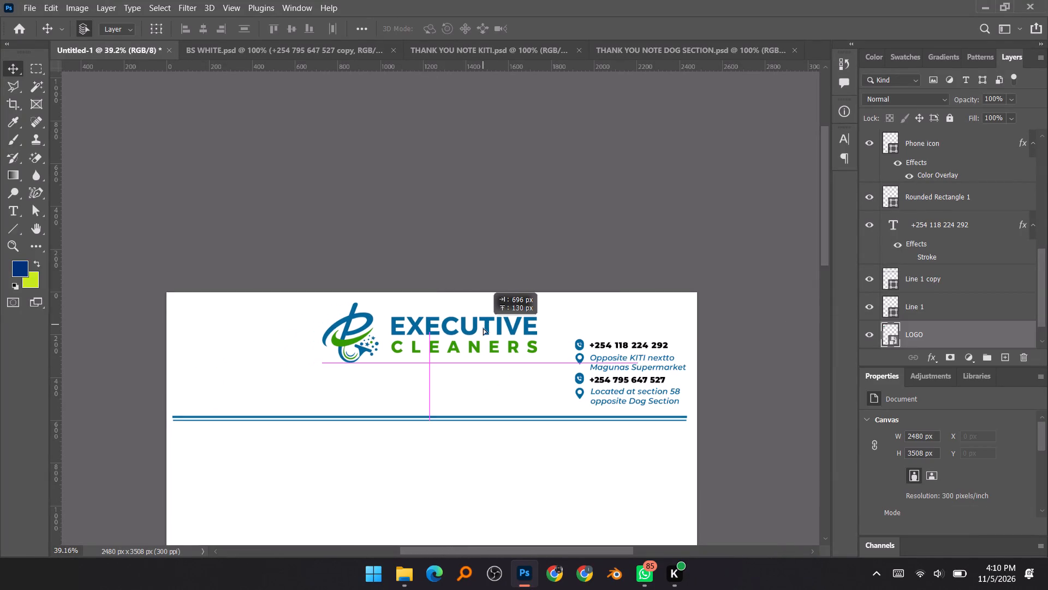
# Move the KITI branch's phone number, address and icons together below the logo's left part, placing the phone icon at about X 685 px, Y 371 px.
pyautogui.keyDown('alt'); pyautogui.scroll(3, 546, 363); pyautogui.keyUp('alt')
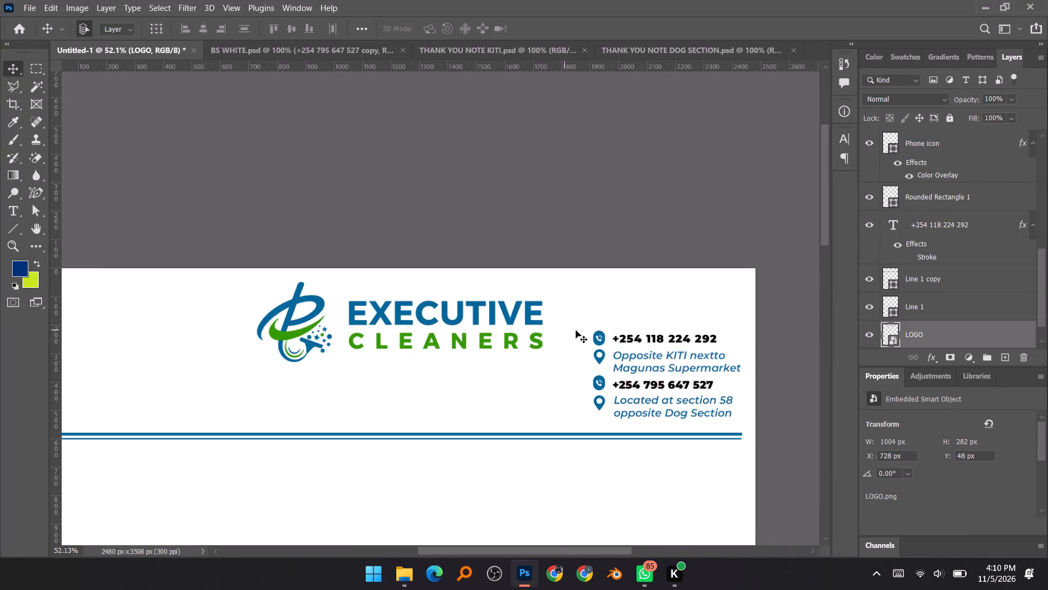
pyautogui.moveTo(582, 326); pyautogui.dragTo(673, 367)
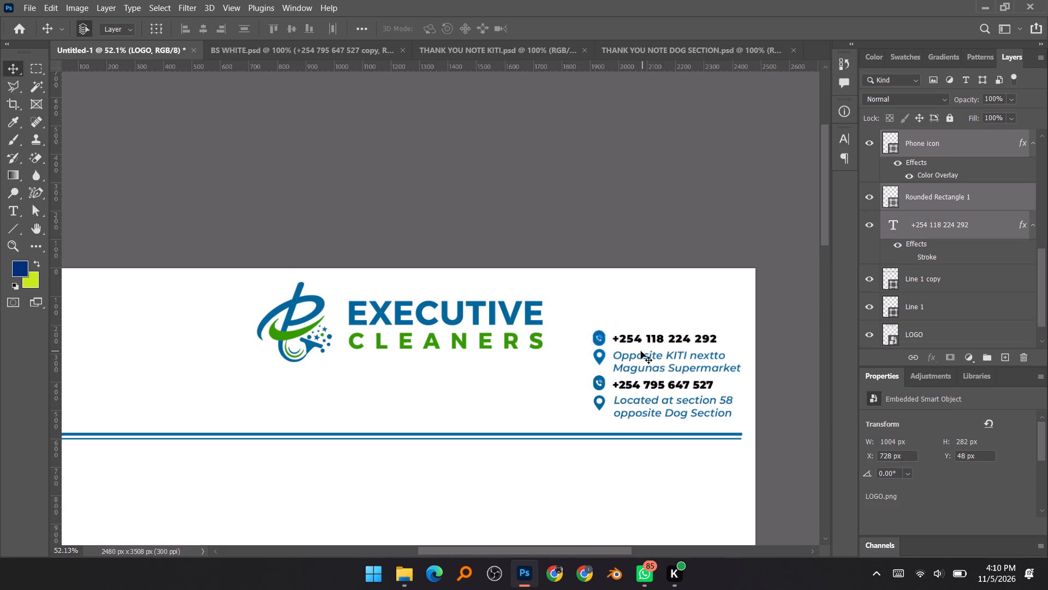
pyautogui.moveTo(599, 362); pyautogui.dragTo(566, 368)
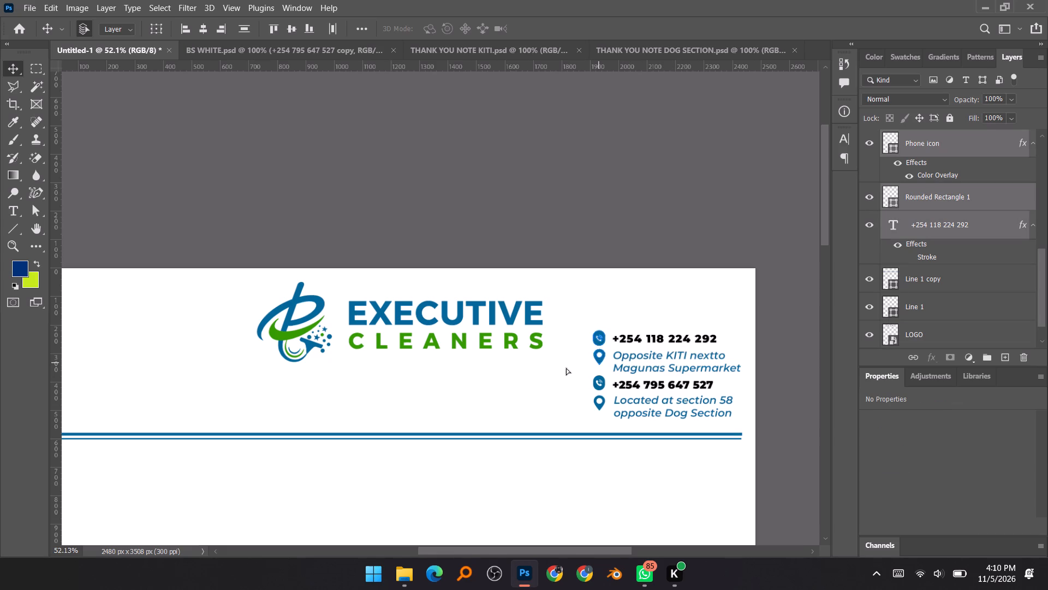
pyautogui.moveTo(566, 368); pyautogui.dragTo(321, 410)
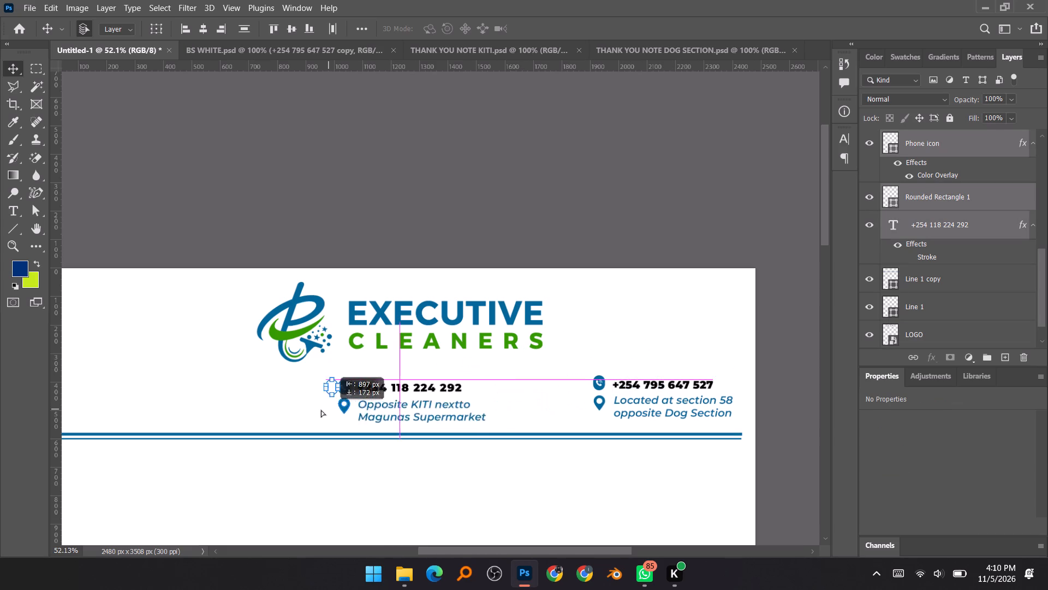
pyautogui.moveTo(321, 410); pyautogui.dragTo(262, 408)
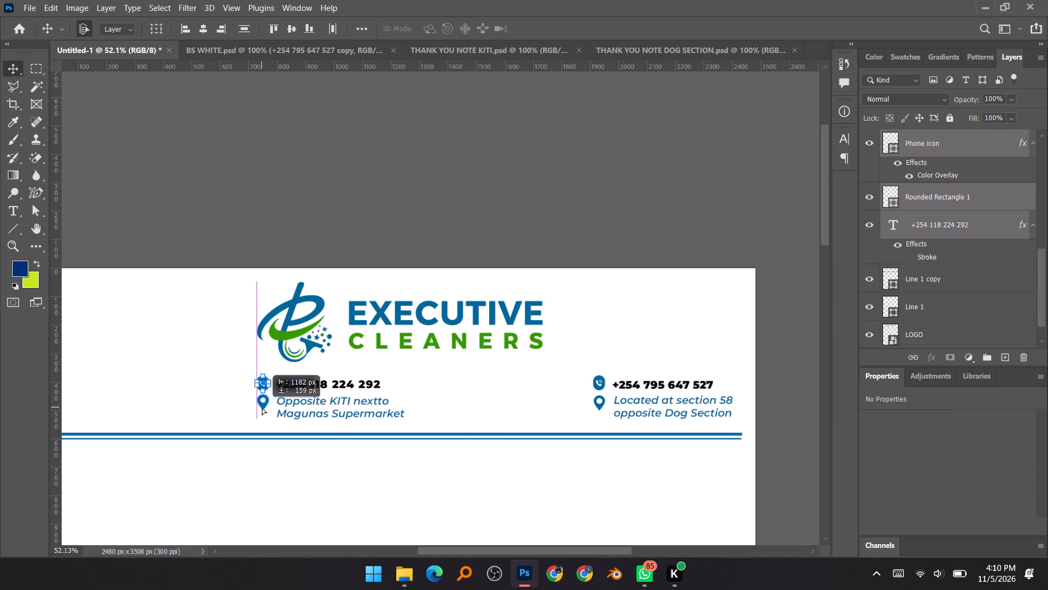
pyautogui.moveTo(262, 408); pyautogui.dragTo(252, 405)
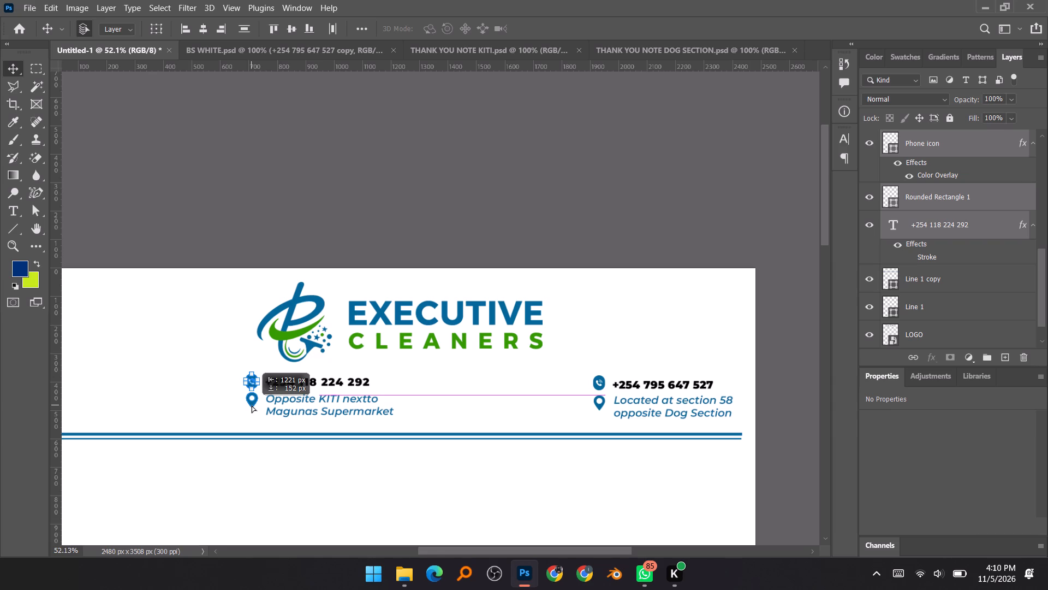
pyautogui.moveTo(252, 405); pyautogui.dragTo(251, 405)
# Move the section 58 branch's phone number, address and icons beside the KITI details, placing the phone icon at about X 1312 px, Y 371 px.
pyautogui.moveTo(578, 381); pyautogui.dragTo(591, 388)
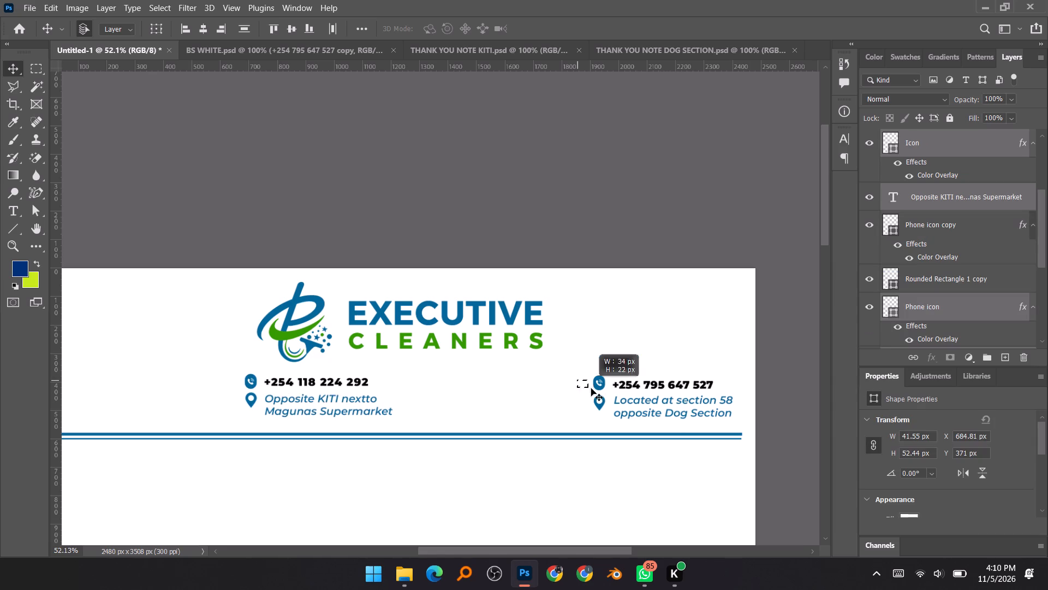
pyautogui.moveTo(591, 388); pyautogui.dragTo(680, 418)
pyautogui.moveTo(657, 401); pyautogui.dragTo(576, 398)
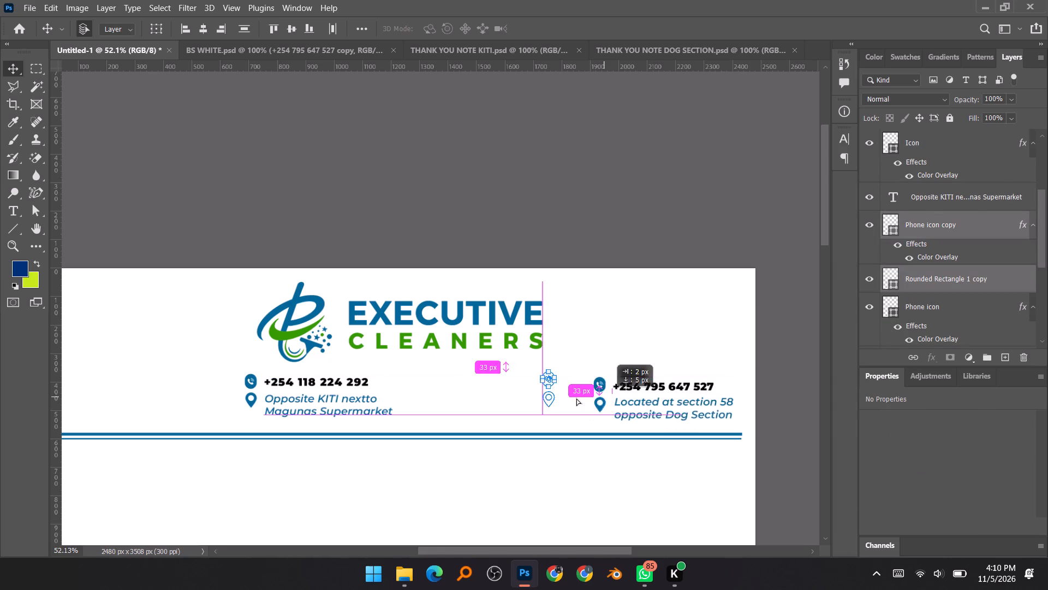
pyautogui.moveTo(576, 398); pyautogui.dragTo(492, 398)
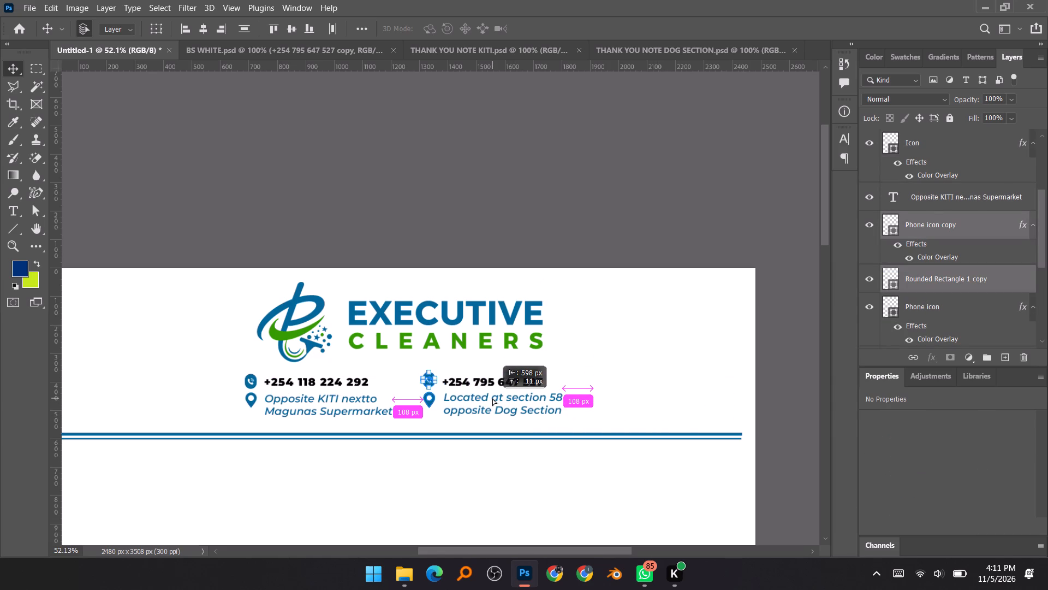
pyautogui.moveTo(492, 398); pyautogui.dragTo(492, 404)
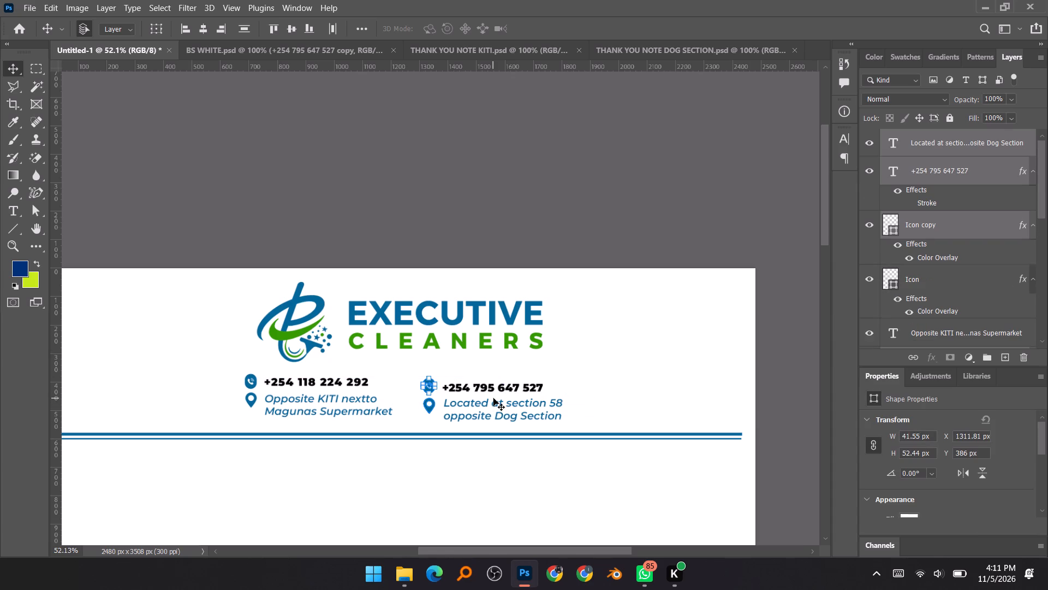
pyautogui.moveTo(489, 387); pyautogui.dragTo(489, 385)
pyautogui.moveTo(489, 385); pyautogui.dragTo(486, 386)
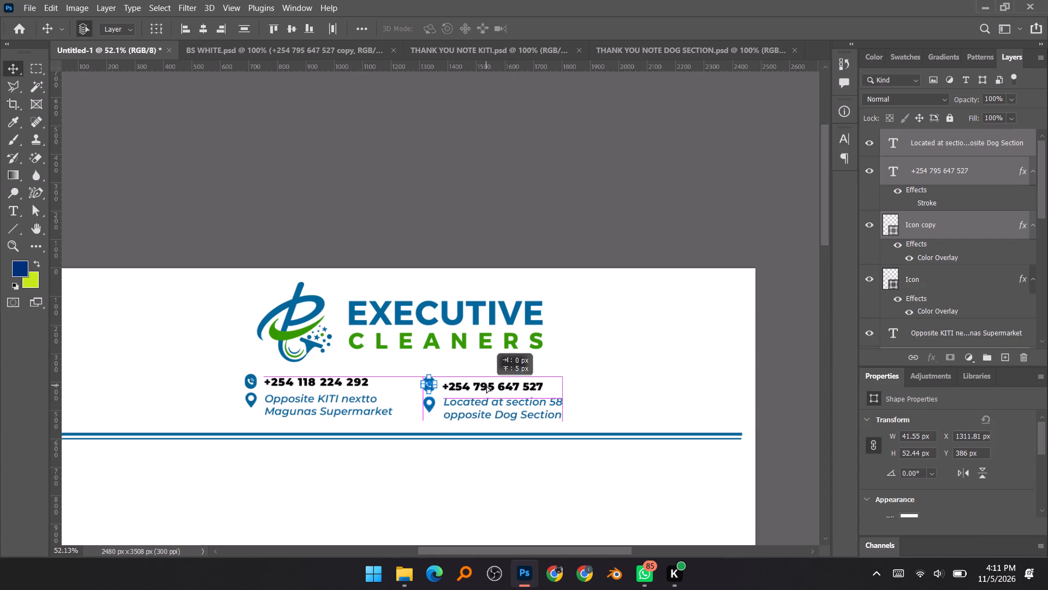
pyautogui.moveTo(486, 386); pyautogui.dragTo(484, 383)
pyautogui.keyDown('alt'); pyautogui.scroll(-3, 515, 414); pyautogui.keyUp('alt')
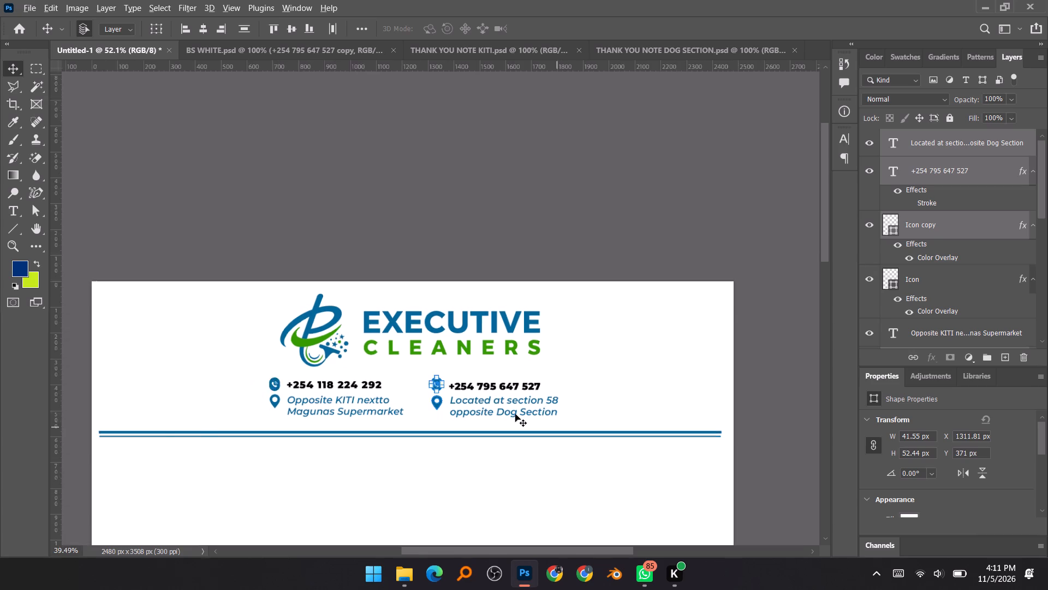
pyautogui.keyDown('alt'); pyautogui.scroll(-3, 513, 415); pyautogui.keyUp('alt')
pyautogui.click(335, 289)
# Capture a screenshot of the full-width header area, from the page's top edge to just below the double line.
pyautogui.keyDown('alt'); pyautogui.scroll(2, 320, 323); pyautogui.keyUp('alt')
pyautogui.keyDown('alt'); pyautogui.scroll(1, 344, 367); pyautogui.keyUp('alt')
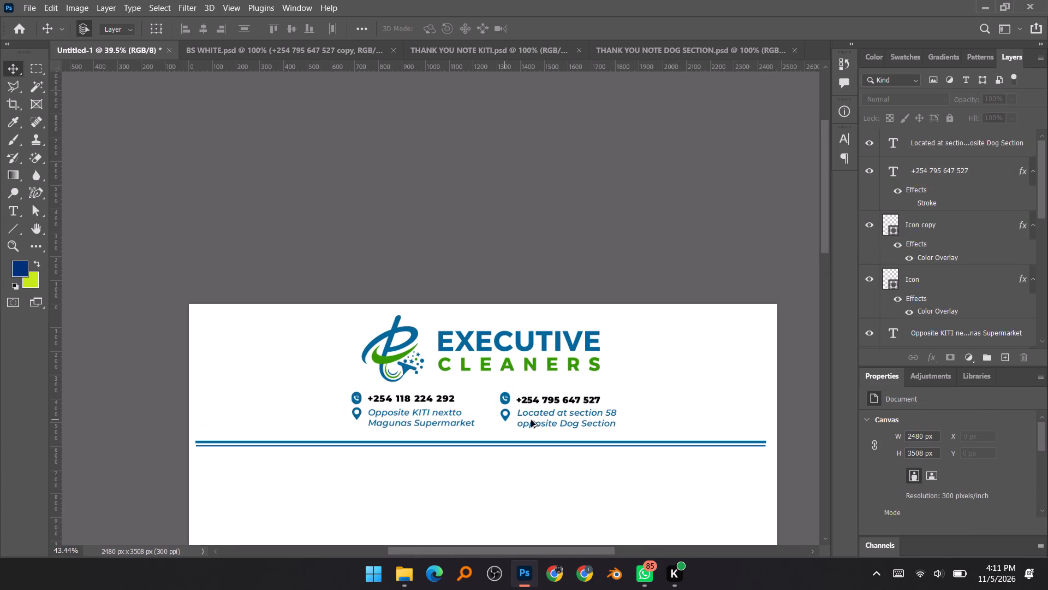
pyautogui.keyDown('alt'); pyautogui.scroll(1, 528, 417); pyautogui.keyUp('alt')
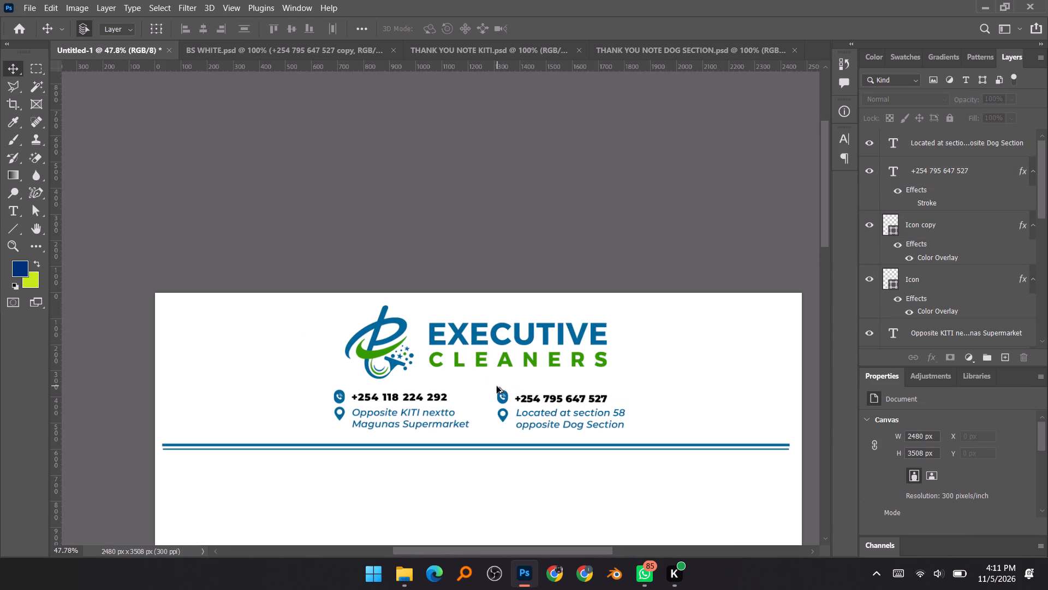
pyautogui.keyDown('alt'); pyautogui.scroll(-5, 496, 388); pyautogui.keyUp('alt')
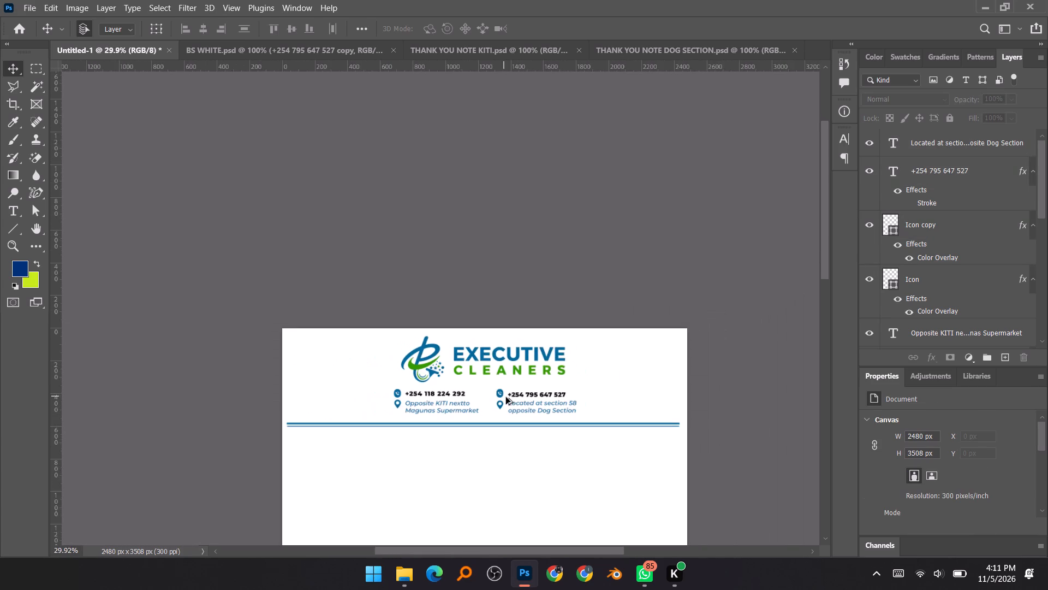
pyautogui.keyDown('alt'); pyautogui.scroll(5, 507, 397); pyautogui.keyUp('alt')
pyautogui.press('Print')
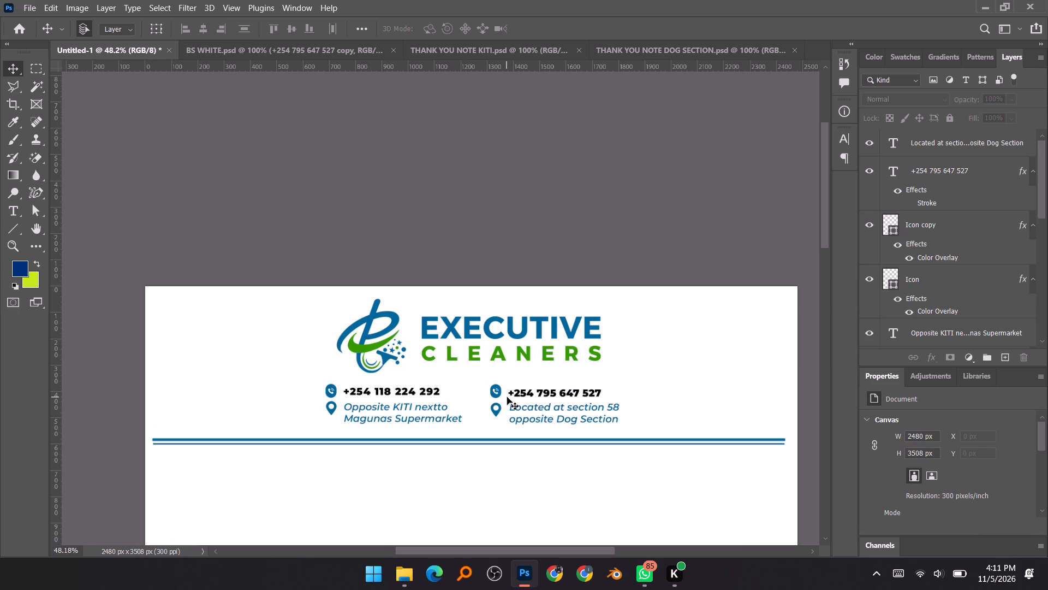
pyautogui.moveTo(142, 286); pyautogui.dragTo(799, 456)
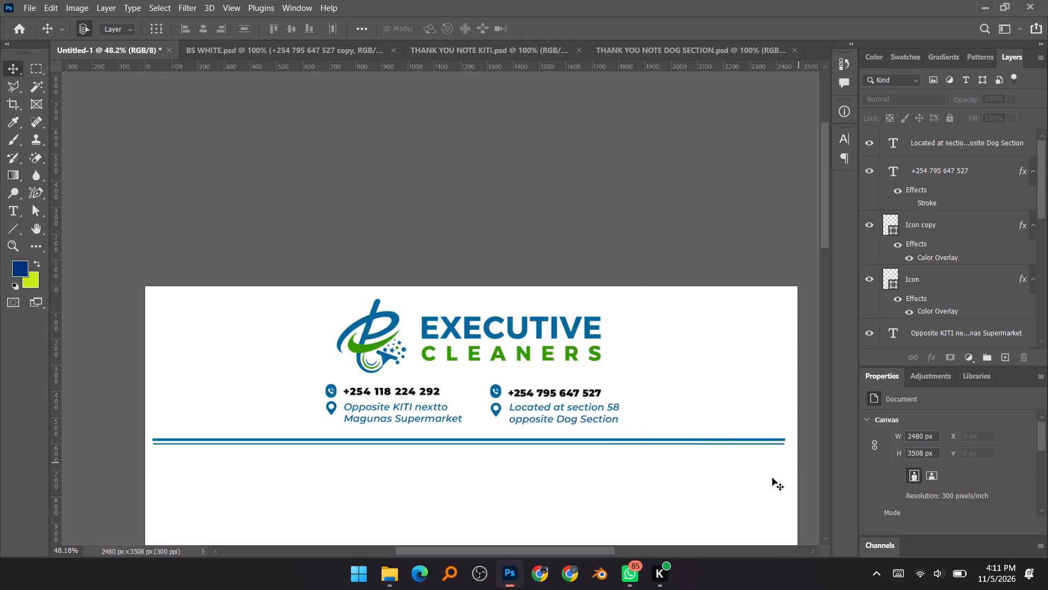
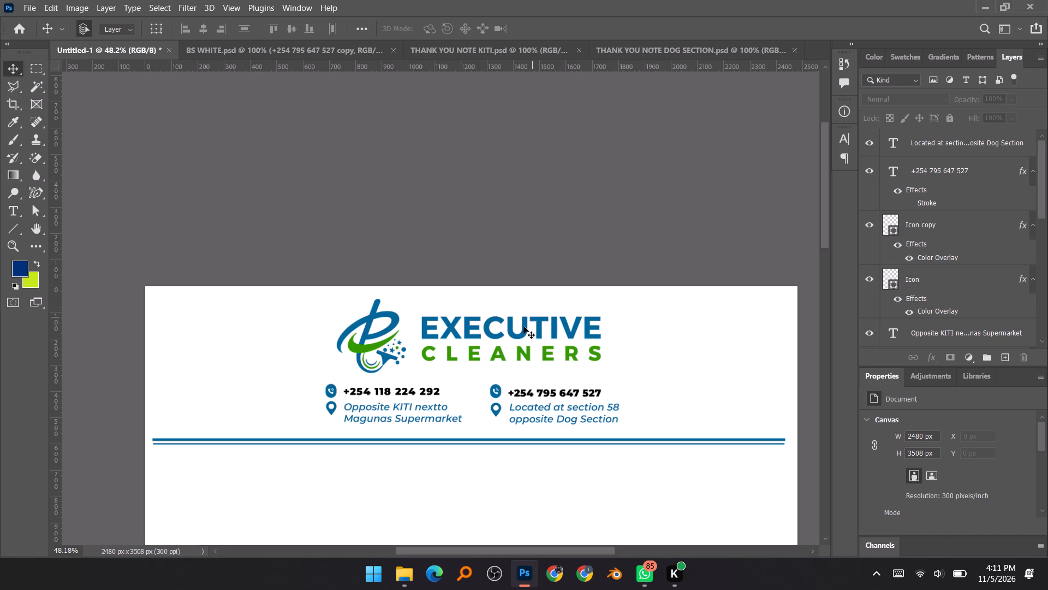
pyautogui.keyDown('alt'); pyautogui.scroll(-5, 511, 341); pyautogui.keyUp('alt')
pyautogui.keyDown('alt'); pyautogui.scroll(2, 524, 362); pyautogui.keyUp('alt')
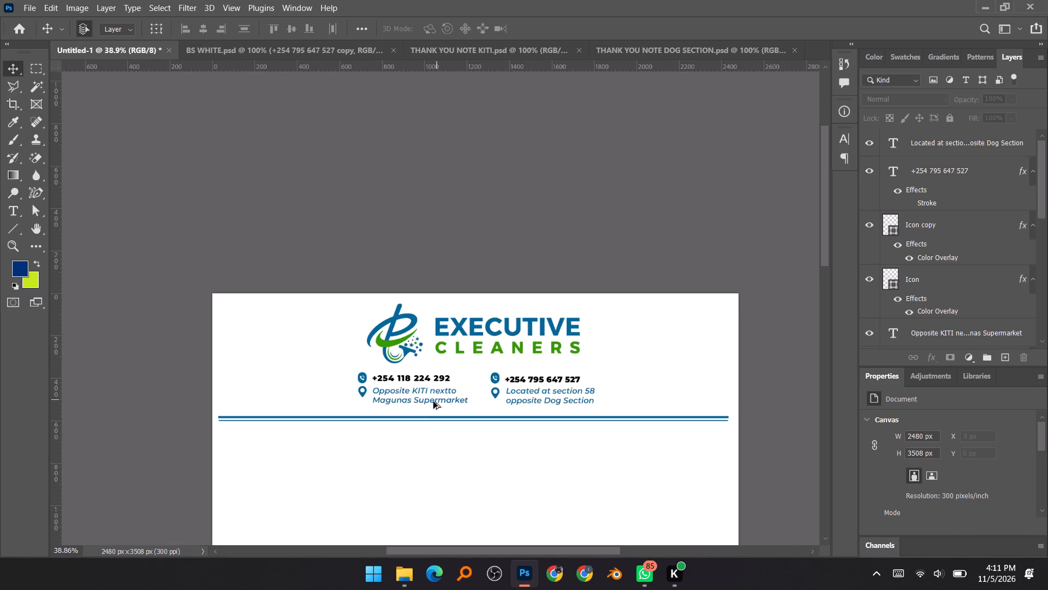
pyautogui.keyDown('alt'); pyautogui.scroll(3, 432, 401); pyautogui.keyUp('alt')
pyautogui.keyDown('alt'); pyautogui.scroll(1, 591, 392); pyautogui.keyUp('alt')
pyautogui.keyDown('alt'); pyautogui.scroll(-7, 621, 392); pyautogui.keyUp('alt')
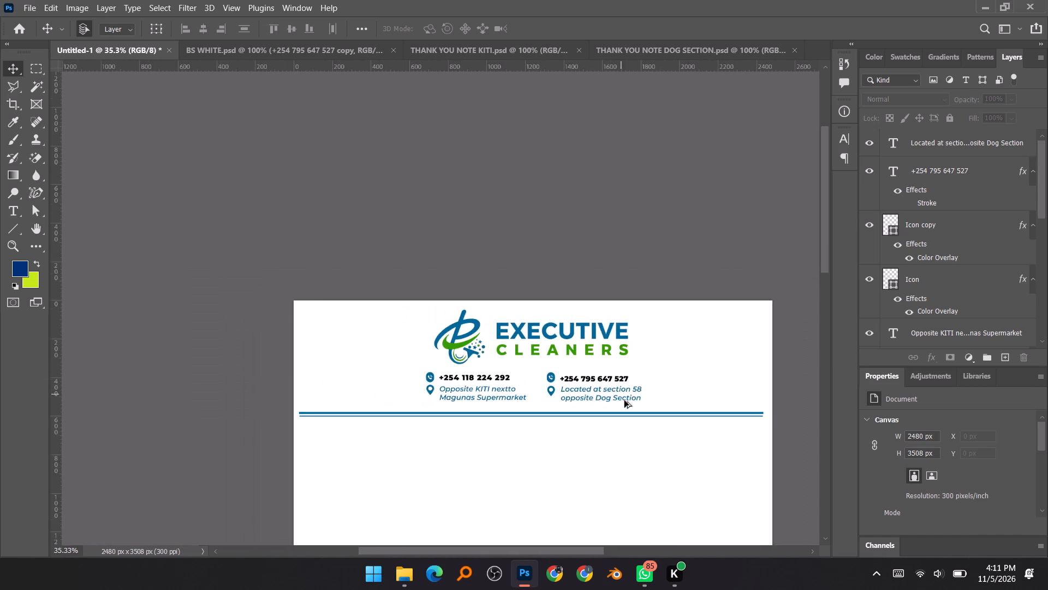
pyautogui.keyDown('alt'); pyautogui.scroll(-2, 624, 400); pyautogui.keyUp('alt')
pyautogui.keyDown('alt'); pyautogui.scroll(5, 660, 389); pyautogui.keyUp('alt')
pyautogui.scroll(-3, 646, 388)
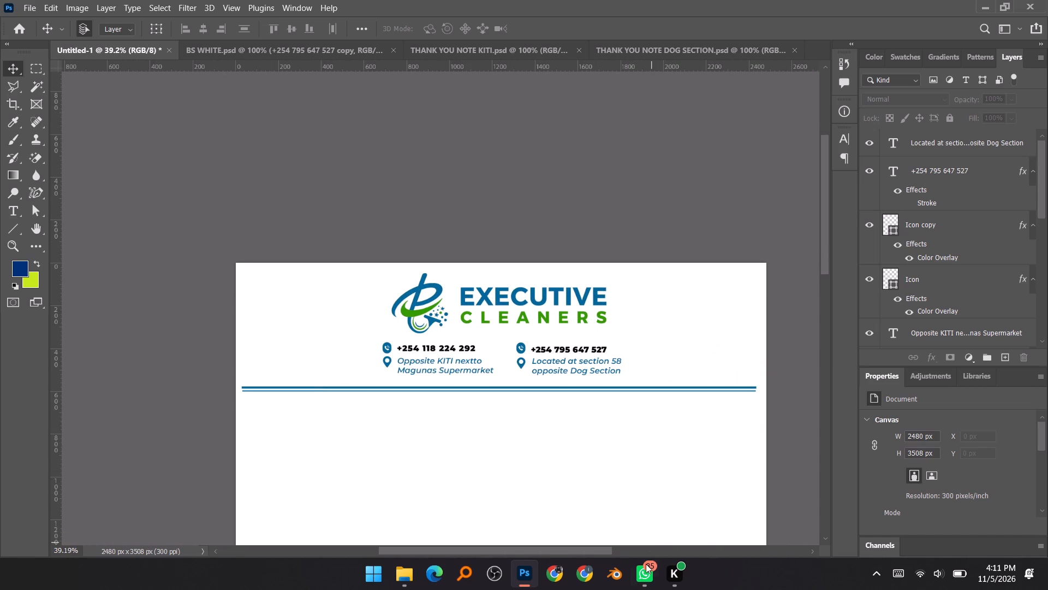
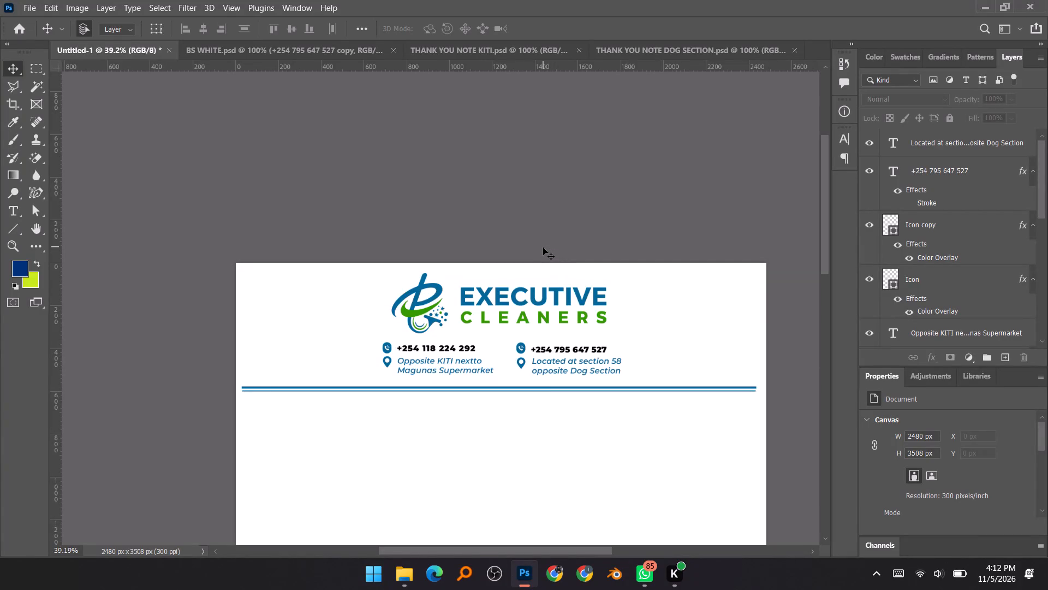
# Switch from the letterhead to the THANK YOU NOTE KITI.psd document.
pyautogui.scroll(-17, 534, 275)
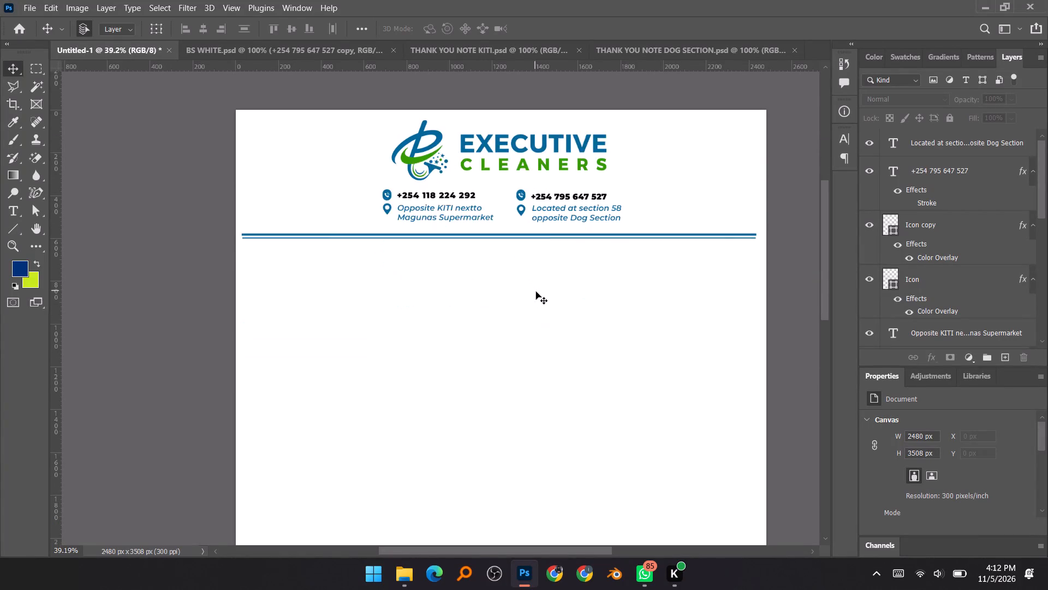
pyautogui.scroll(-14, 583, 347)
pyautogui.keyDown('alt'); pyautogui.scroll(2, 579, 332); pyautogui.keyUp('alt')
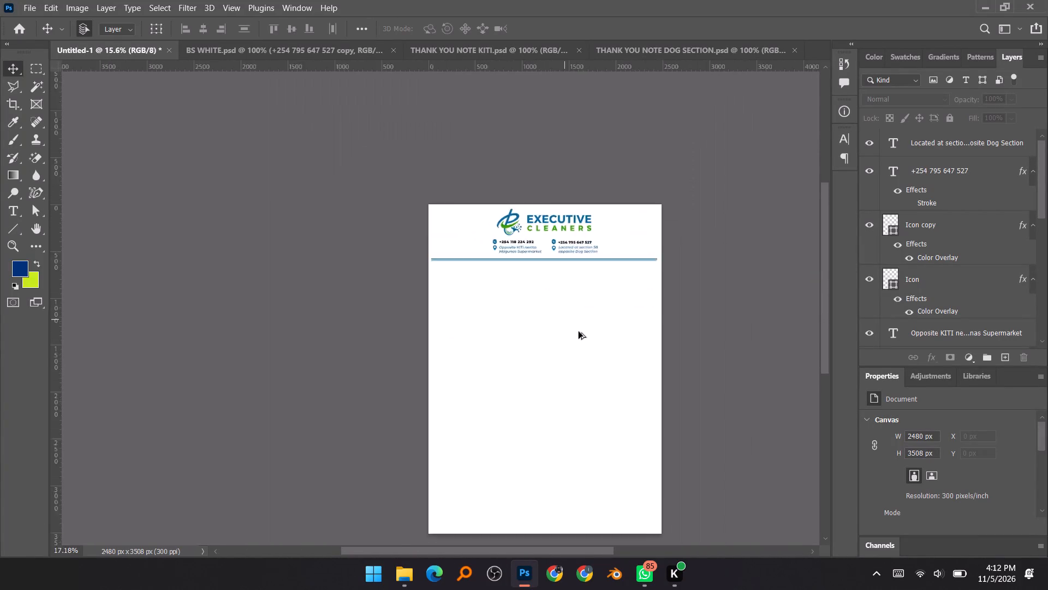
pyautogui.keyDown('alt'); pyautogui.scroll(1, 579, 332); pyautogui.keyUp('alt')
pyautogui.click(463, 47)
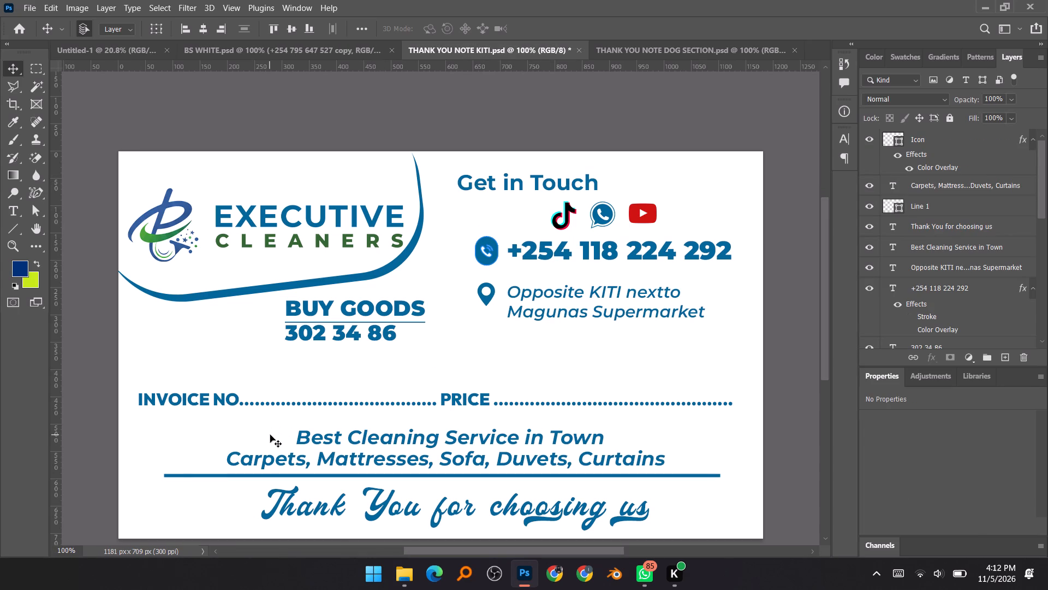
# Copy the "Best Cleaning Service in Town" and services lines from the KITI thank-you note into the letterhead, centred just below the double line.
pyautogui.moveTo(267, 436); pyautogui.dragTo(574, 458)
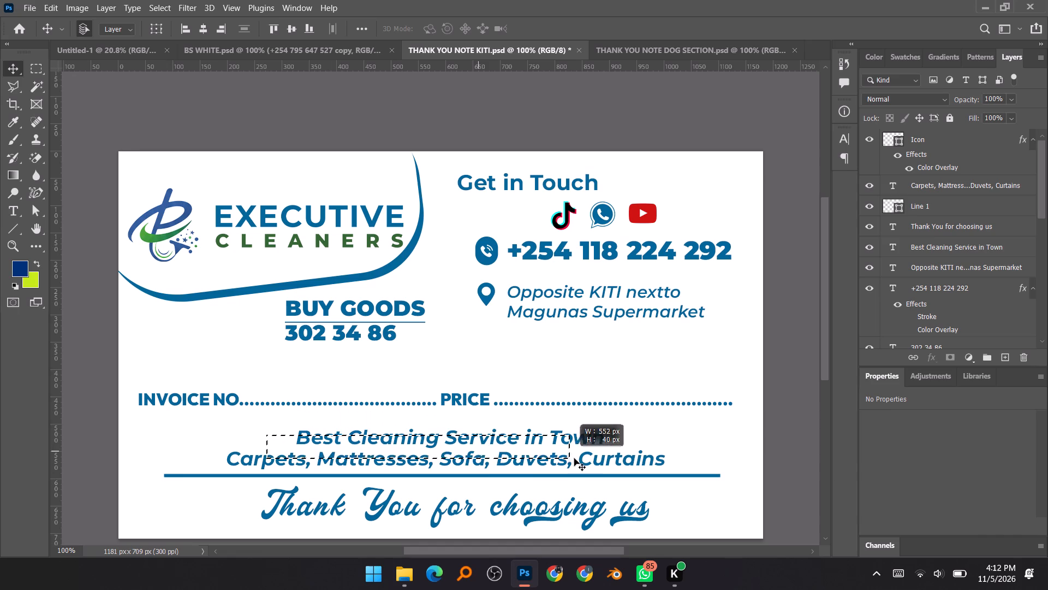
pyautogui.moveTo(574, 458); pyautogui.dragTo(603, 461)
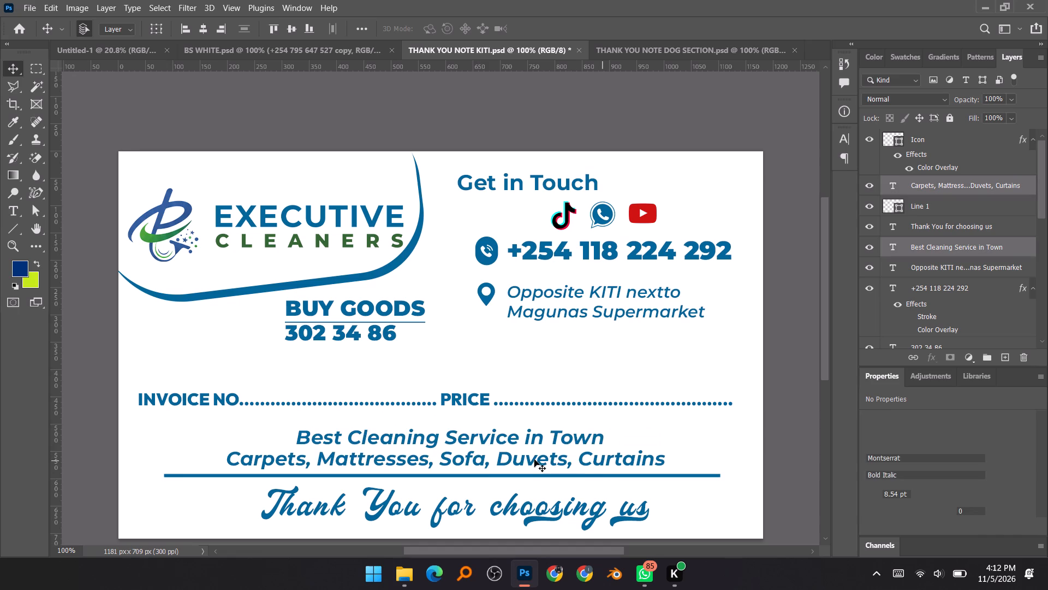
pyautogui.moveTo(534, 459); pyautogui.dragTo(348, 162)
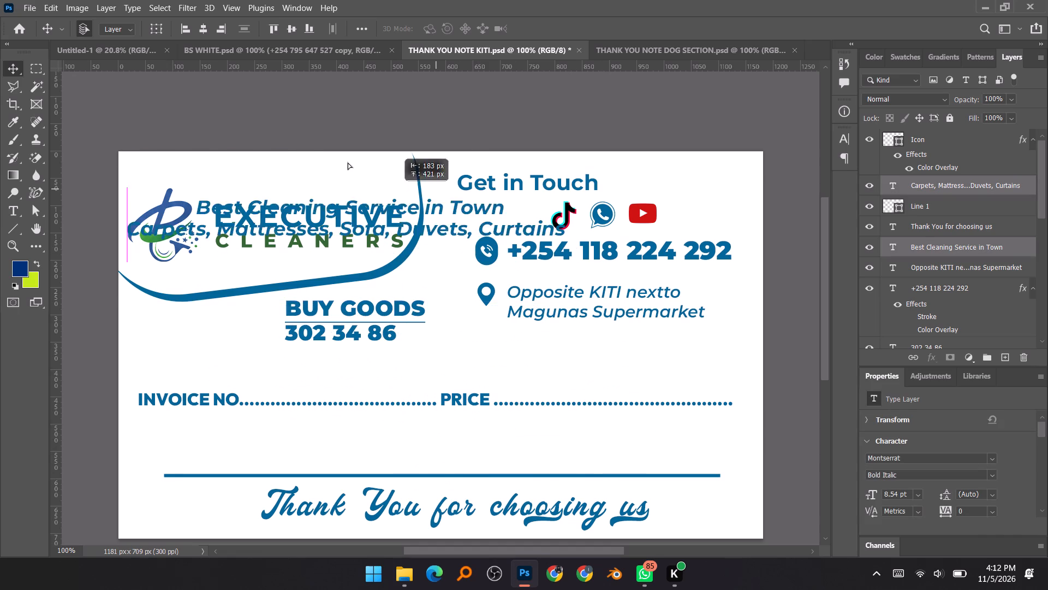
pyautogui.moveTo(348, 162); pyautogui.dragTo(486, 261)
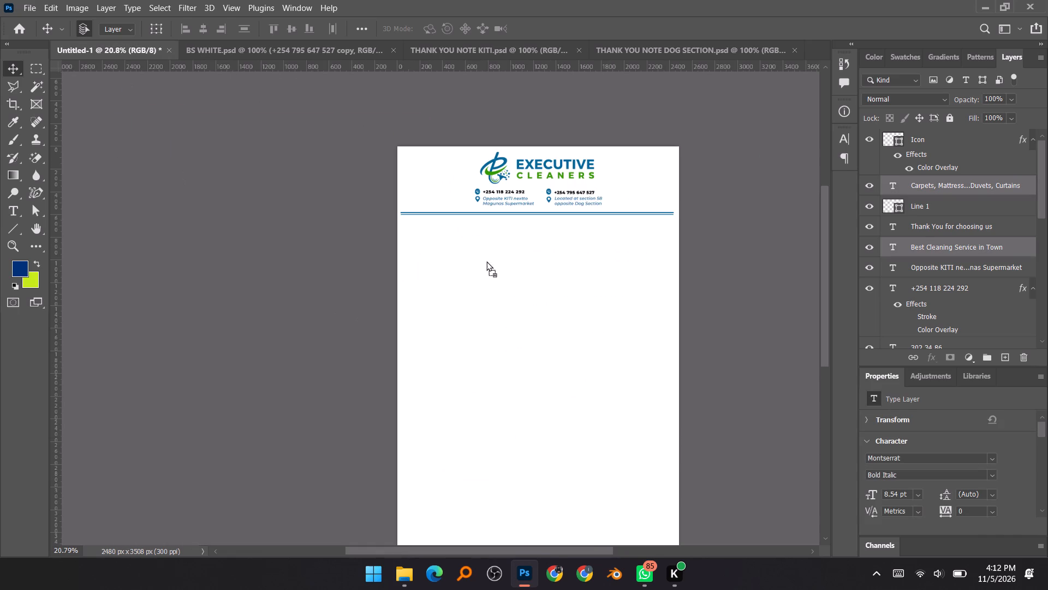
pyautogui.moveTo(486, 261); pyautogui.dragTo(552, 220)
# Move the KITI branch's phone number, address and icons together towards the page's left side, placing the phone icon at about X 209 px, Y 373 px.
pyautogui.keyDown('alt'); pyautogui.scroll(4, 569, 195); pyautogui.keyUp('alt')
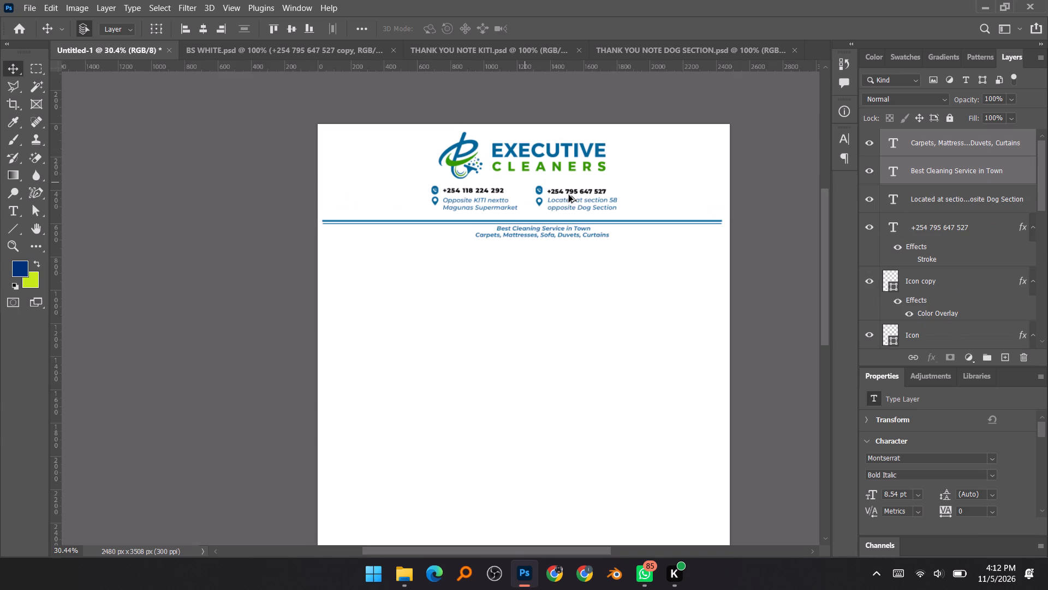
pyautogui.keyDown('alt'); pyautogui.scroll(1, 569, 195); pyautogui.keyUp('alt')
pyautogui.keyDown('alt'); pyautogui.scroll(2, 473, 202); pyautogui.keyUp('alt')
pyautogui.keyDown('alt'); pyautogui.scroll(-5, 537, 204); pyautogui.keyUp('alt')
pyautogui.keyDown('alt'); pyautogui.scroll(4, 566, 145); pyautogui.keyUp('alt')
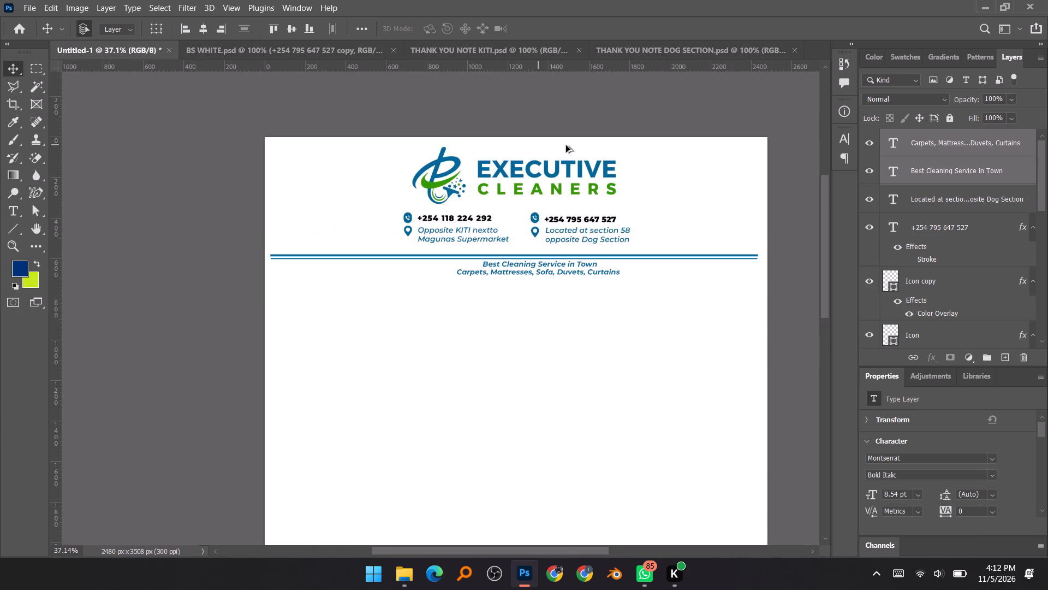
pyautogui.keyDown('alt'); pyautogui.scroll(4, 566, 145); pyautogui.keyUp('alt')
pyautogui.keyDown('alt'); pyautogui.scroll(2, 594, 217); pyautogui.keyUp('alt')
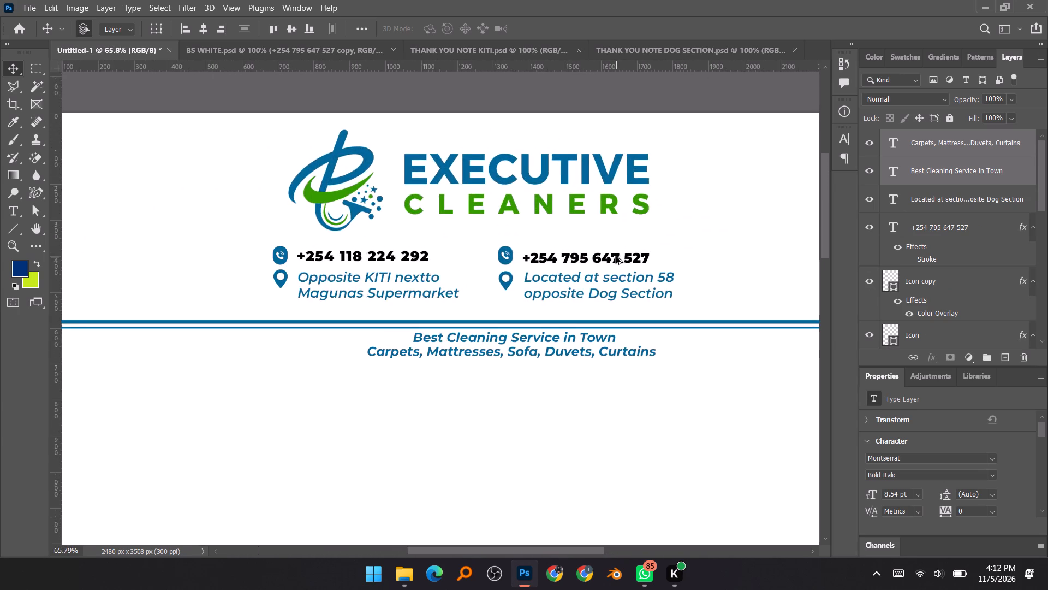
pyautogui.keyDown('alt'); pyautogui.scroll(-4, 616, 257); pyautogui.keyUp('alt')
pyautogui.keyDown('alt'); pyautogui.scroll(-5, 650, 215); pyautogui.keyUp('alt')
pyautogui.keyDown('alt'); pyautogui.scroll(8, 728, 177); pyautogui.keyUp('alt')
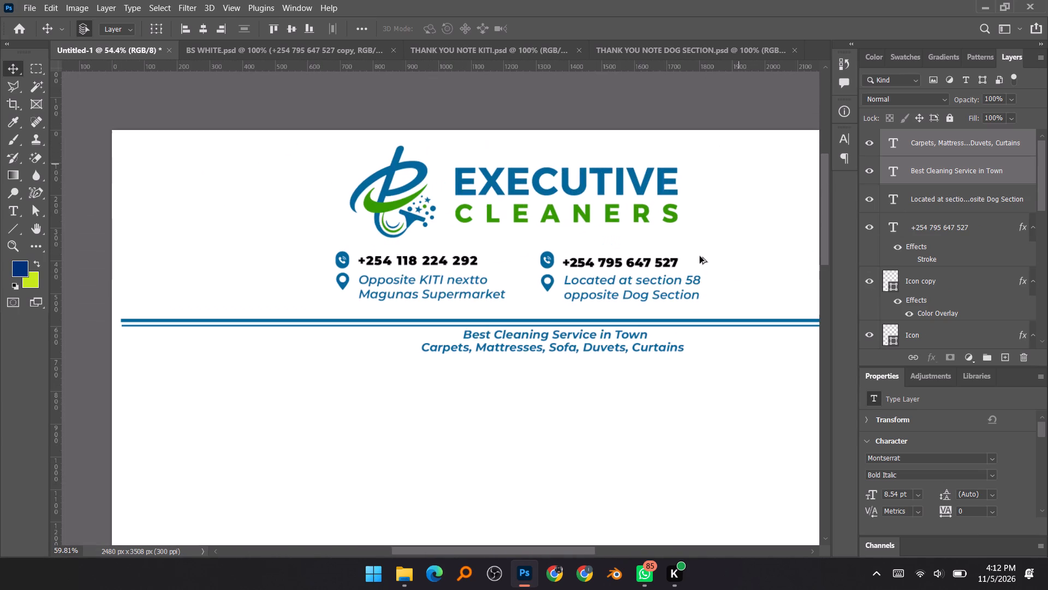
pyautogui.moveTo(558, 550); pyautogui.dragTo(578, 553)
pyautogui.keyDown('alt'); pyautogui.scroll(-5, 467, 334); pyautogui.keyUp('alt')
pyautogui.keyDown('alt'); pyautogui.scroll(4, 495, 227); pyautogui.keyUp('alt')
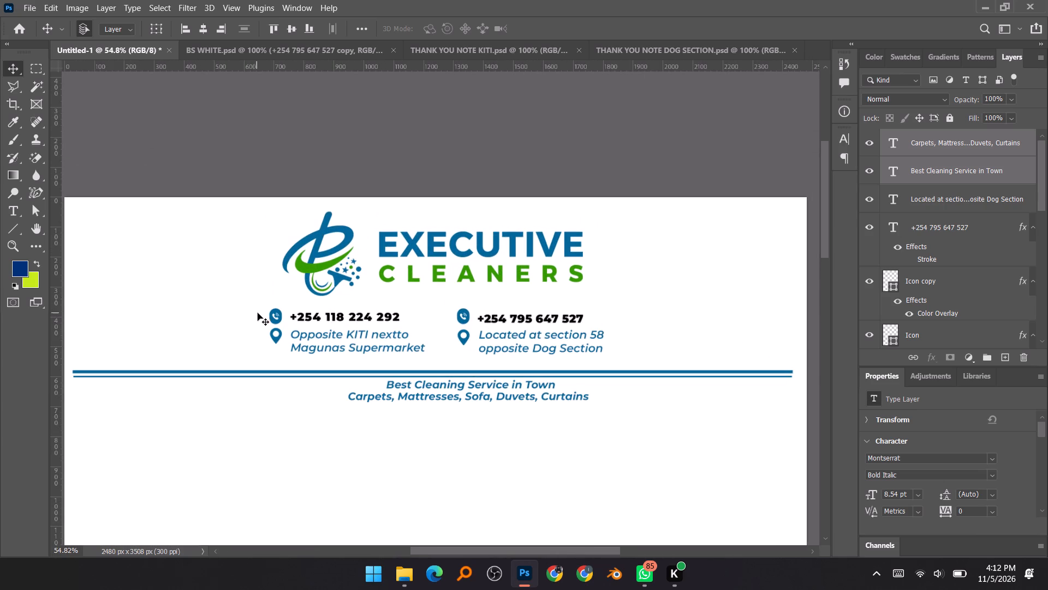
pyautogui.moveTo(248, 313); pyautogui.dragTo(568, 341)
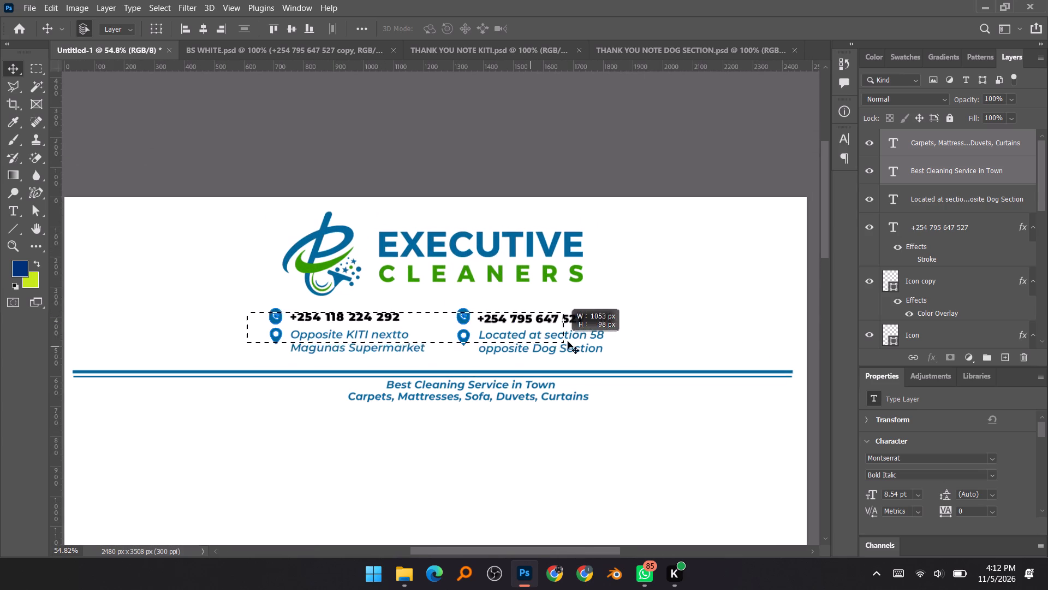
pyautogui.moveTo(568, 341); pyautogui.dragTo(598, 350)
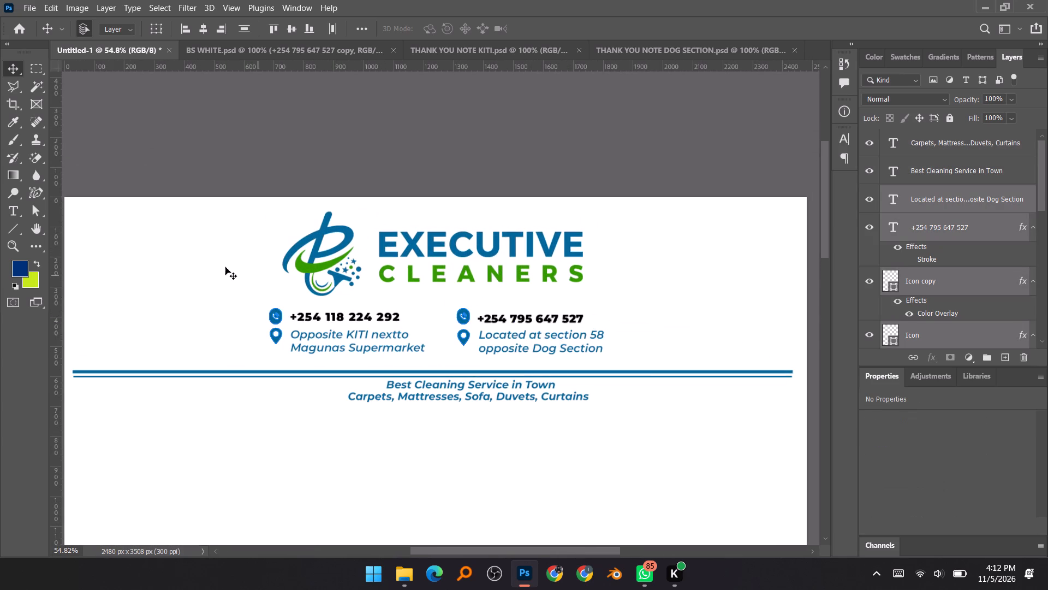
pyautogui.click(225, 267)
pyautogui.moveTo(249, 307); pyautogui.dragTo(395, 351)
pyautogui.moveTo(278, 316); pyautogui.dragTo(270, 321)
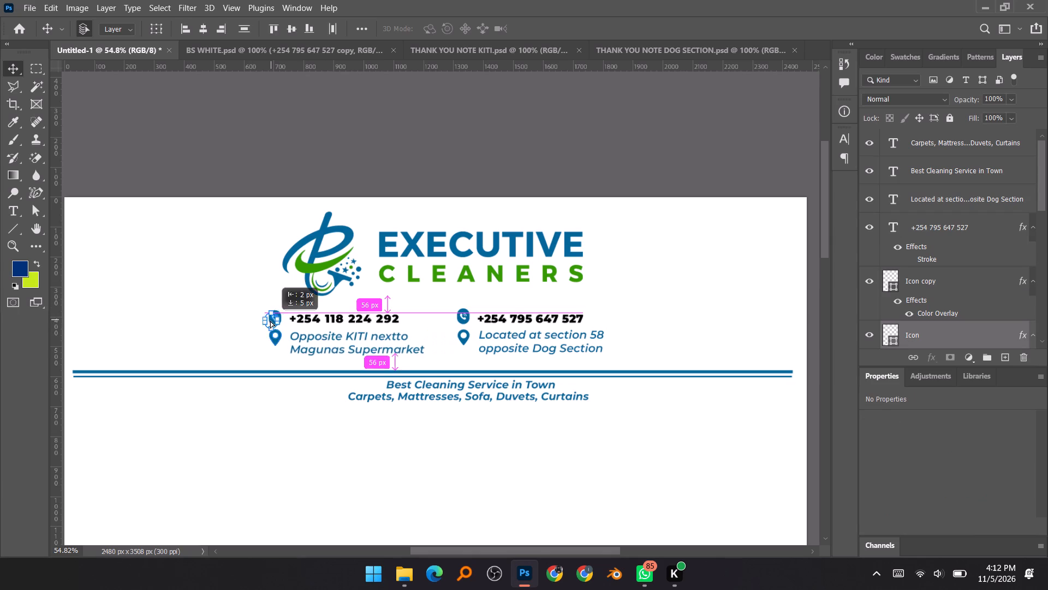
pyautogui.moveTo(270, 321); pyautogui.dragTo(168, 323)
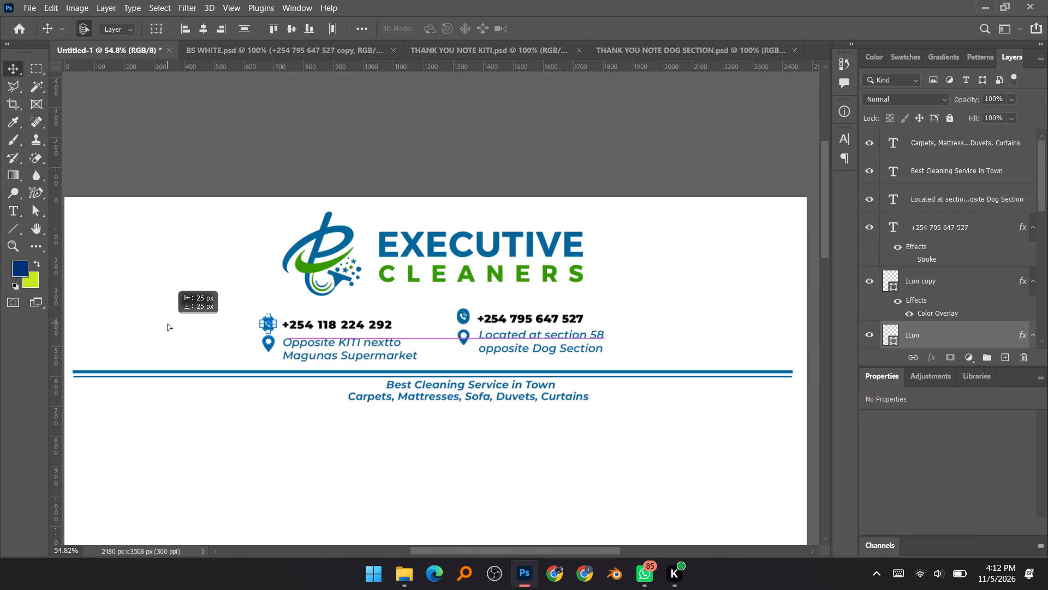
pyautogui.moveTo(168, 323); pyautogui.dragTo(141, 317)
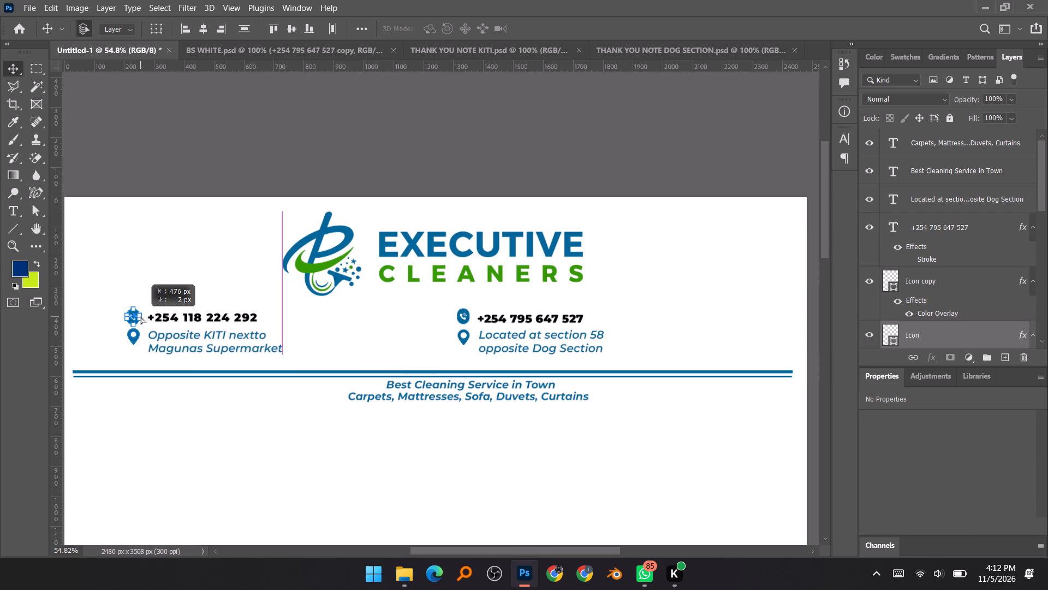
pyautogui.moveTo(141, 317); pyautogui.dragTo(139, 317)
# Move the section 58 branch's phone number, address and icons together towards the page's right side, placing the phone icon at about X 1879 px, Y 371 px.
pyautogui.moveTo(446, 314); pyautogui.dragTo(453, 321)
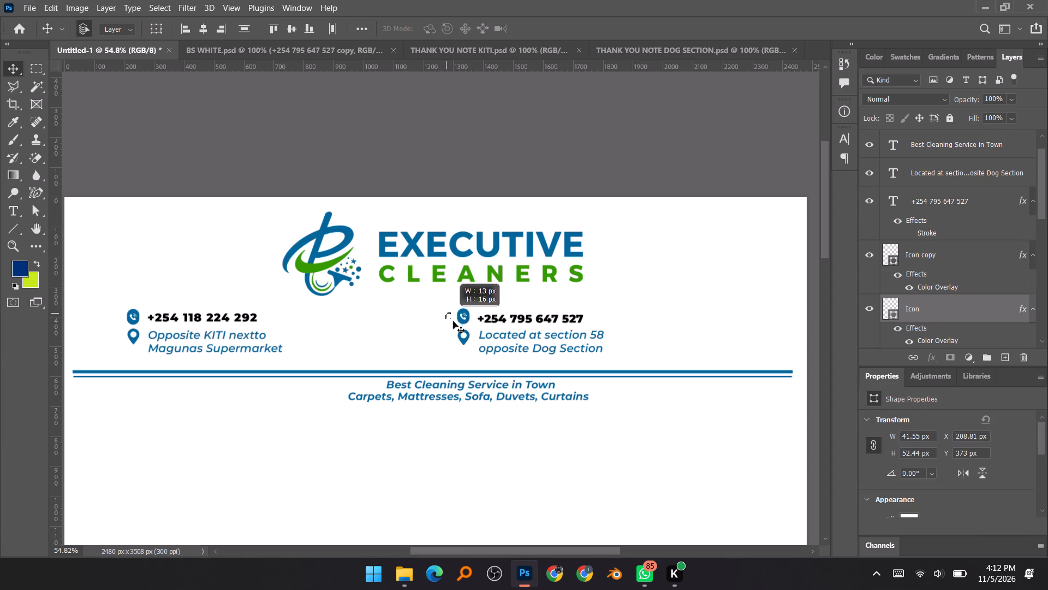
pyautogui.moveTo(453, 321); pyautogui.dragTo(562, 347)
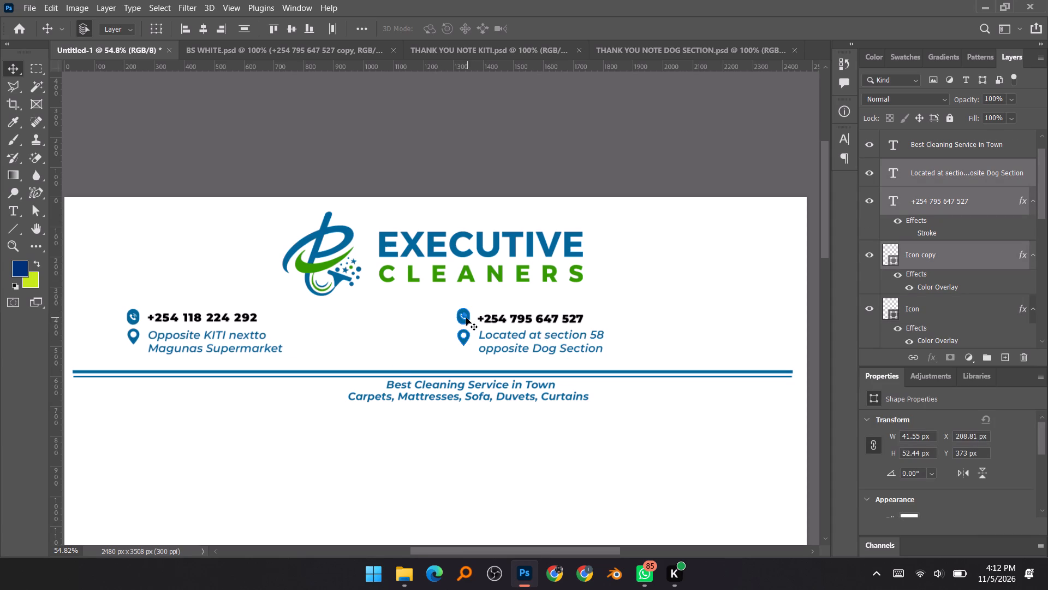
pyautogui.moveTo(466, 316); pyautogui.dragTo(622, 321)
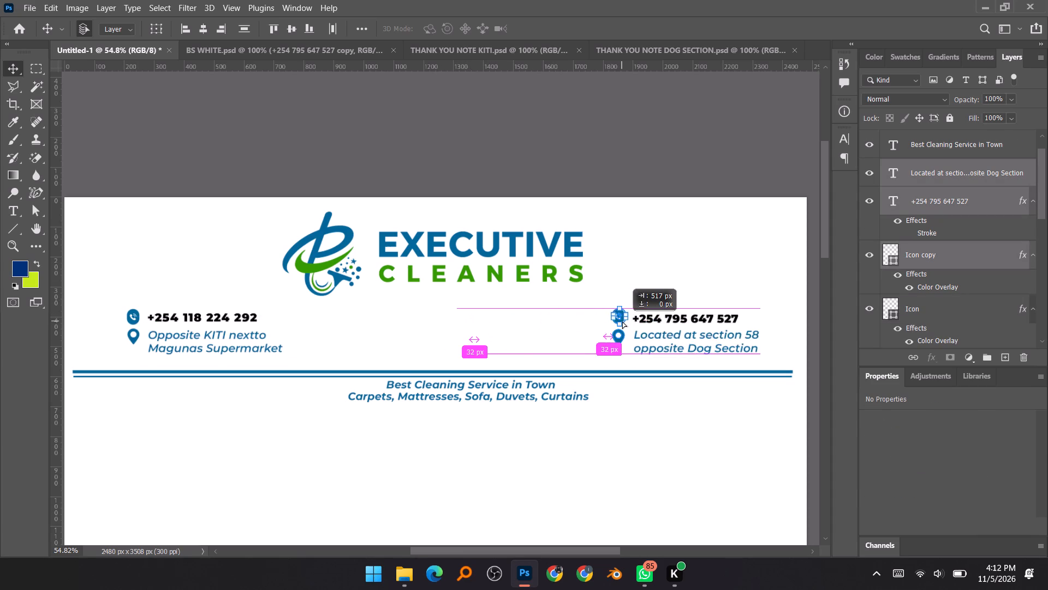
pyautogui.moveTo(622, 321); pyautogui.dragTo(636, 322)
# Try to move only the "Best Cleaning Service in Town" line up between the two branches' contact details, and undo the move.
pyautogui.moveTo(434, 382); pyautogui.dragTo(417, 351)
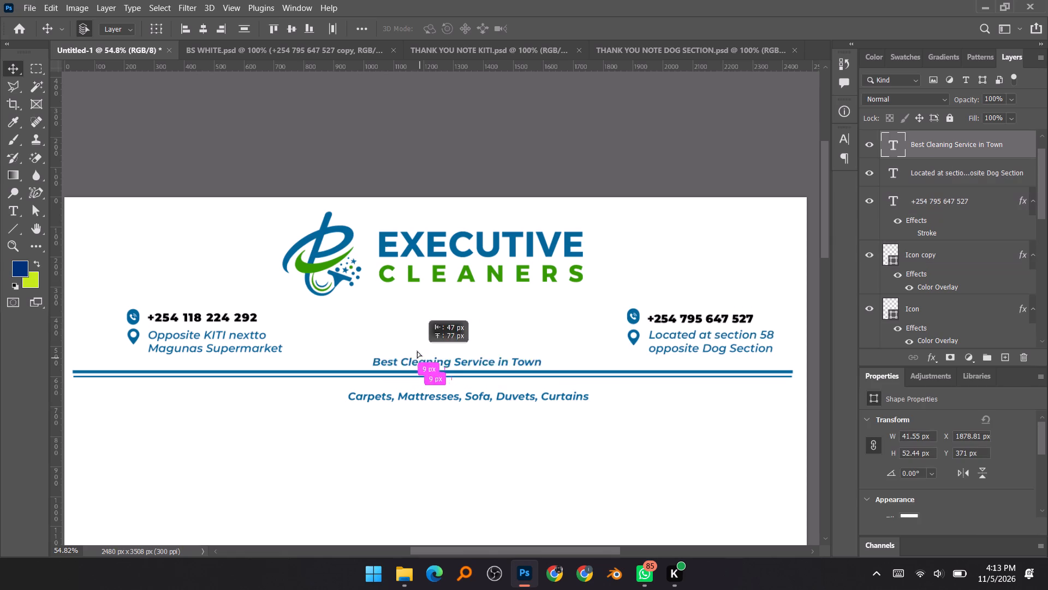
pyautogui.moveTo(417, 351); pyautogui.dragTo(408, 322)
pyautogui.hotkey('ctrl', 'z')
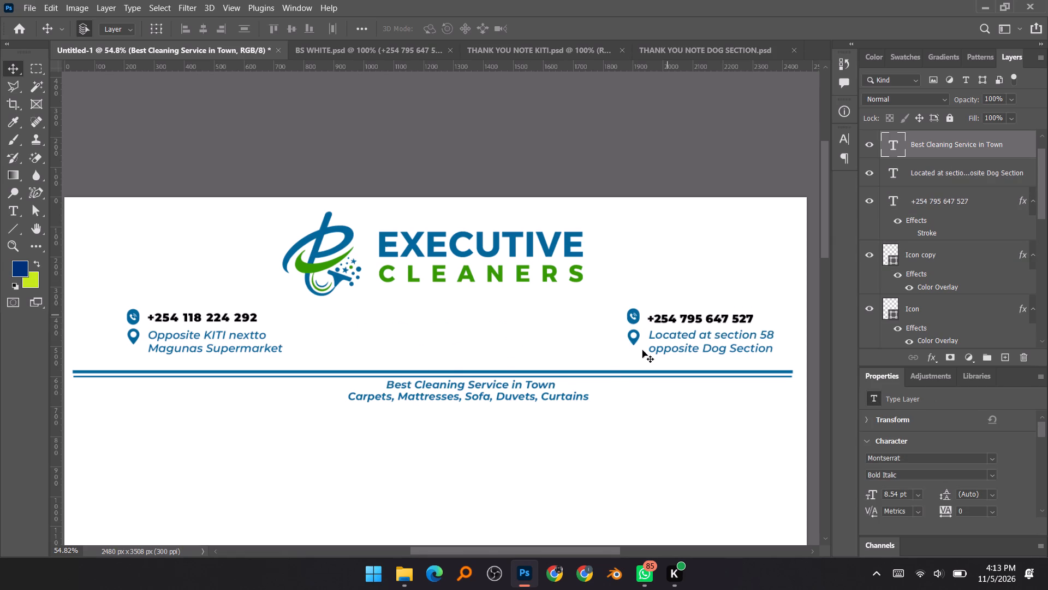
# Move the "Best Cleaning Service in Town" and services lines together above the double line, centred between the two branches' contact details.
pyautogui.moveTo(463, 417); pyautogui.dragTo(441, 387)
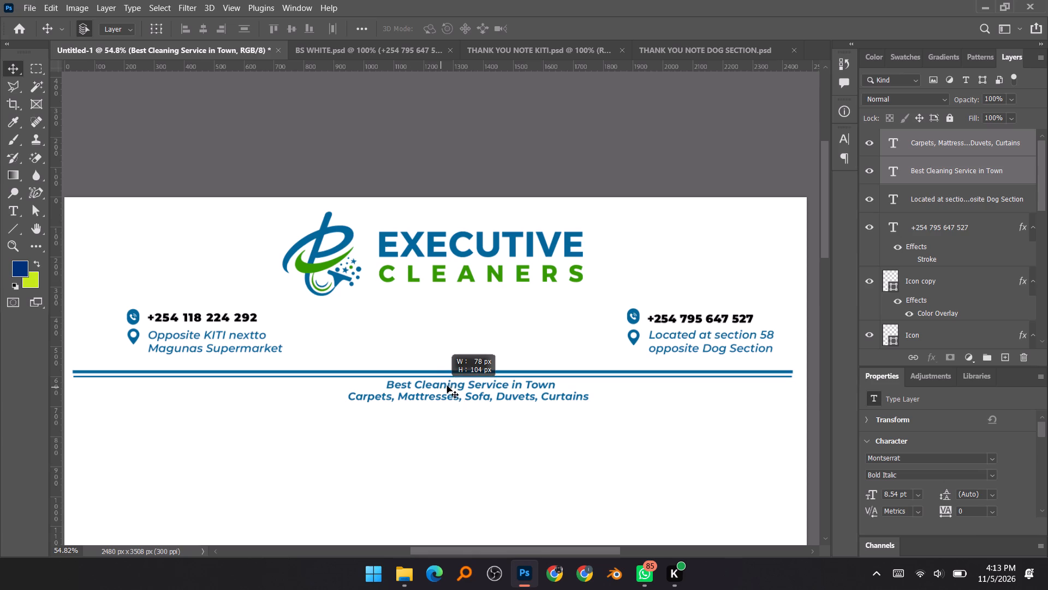
pyautogui.moveTo(448, 386); pyautogui.dragTo(420, 325)
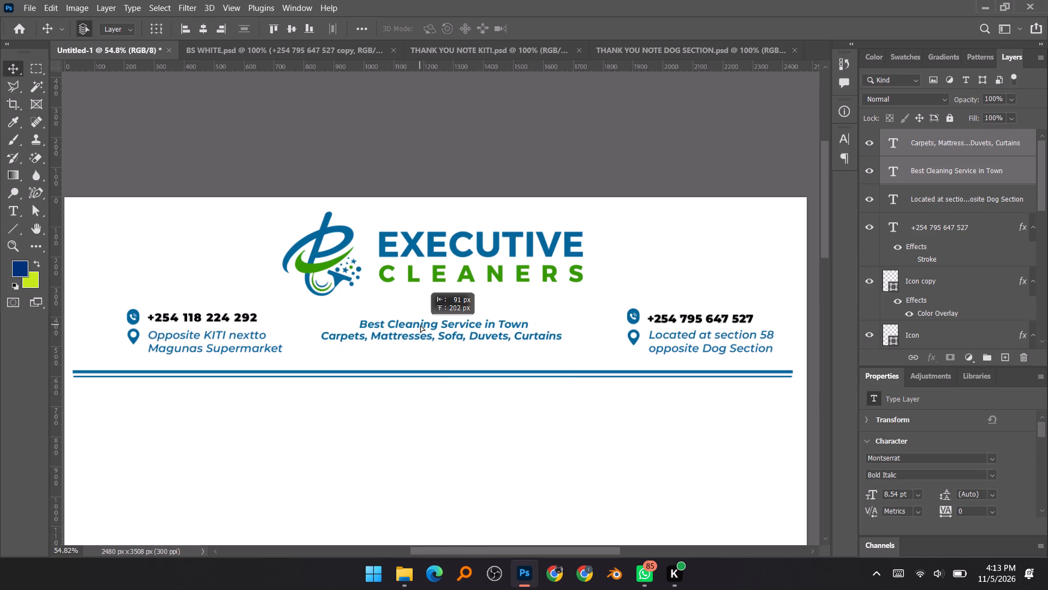
pyautogui.moveTo(420, 325); pyautogui.dragTo(422, 327)
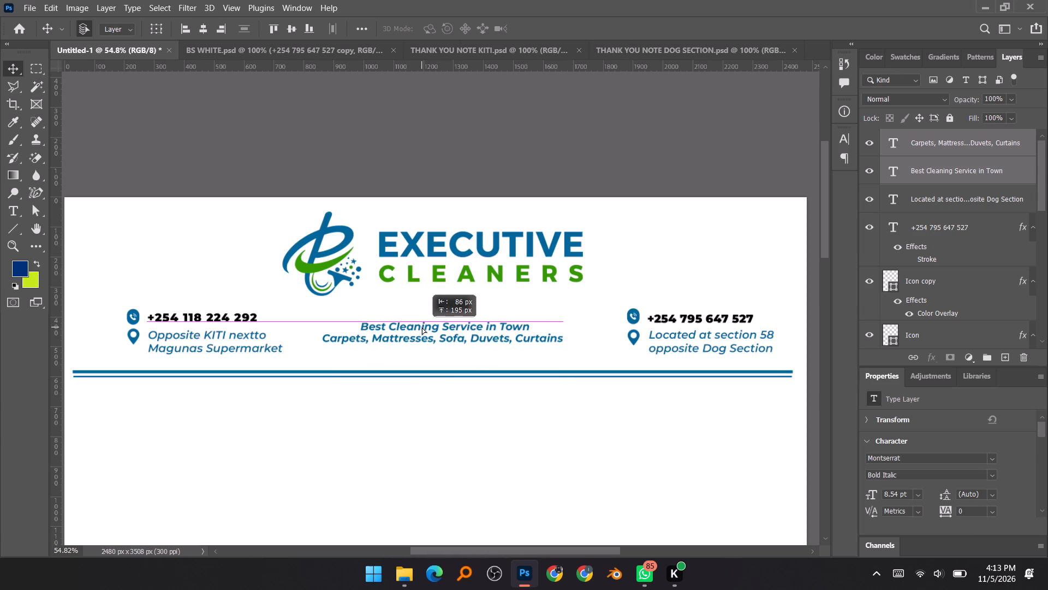
pyautogui.moveTo(422, 327); pyautogui.dragTo(422, 326)
pyautogui.keyDown('alt'); pyautogui.scroll(-7, 422, 325); pyautogui.keyUp('alt')
pyautogui.keyDown('alt'); pyautogui.scroll(1, 408, 292); pyautogui.keyUp('alt')
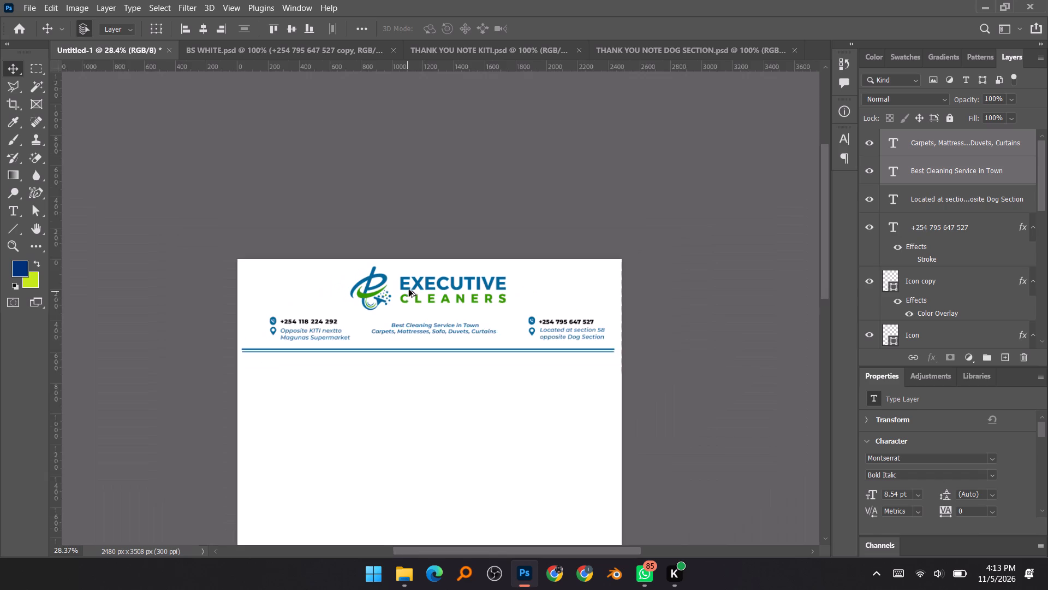
pyautogui.keyDown('alt'); pyautogui.scroll(5, 409, 290); pyautogui.keyUp('alt')
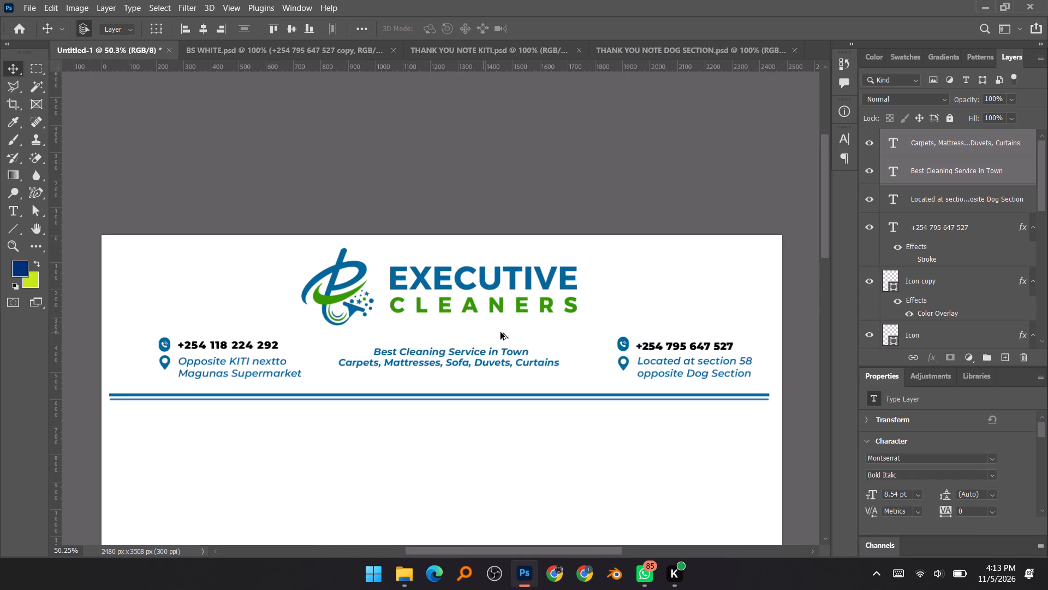
pyautogui.keyDown('alt'); pyautogui.scroll(2, 501, 332); pyautogui.keyUp('alt')
pyautogui.keyDown('alt'); pyautogui.scroll(-5, 443, 327); pyautogui.keyUp('alt')
pyautogui.keyDown('alt'); pyautogui.scroll(3, 452, 323); pyautogui.keyUp('alt')
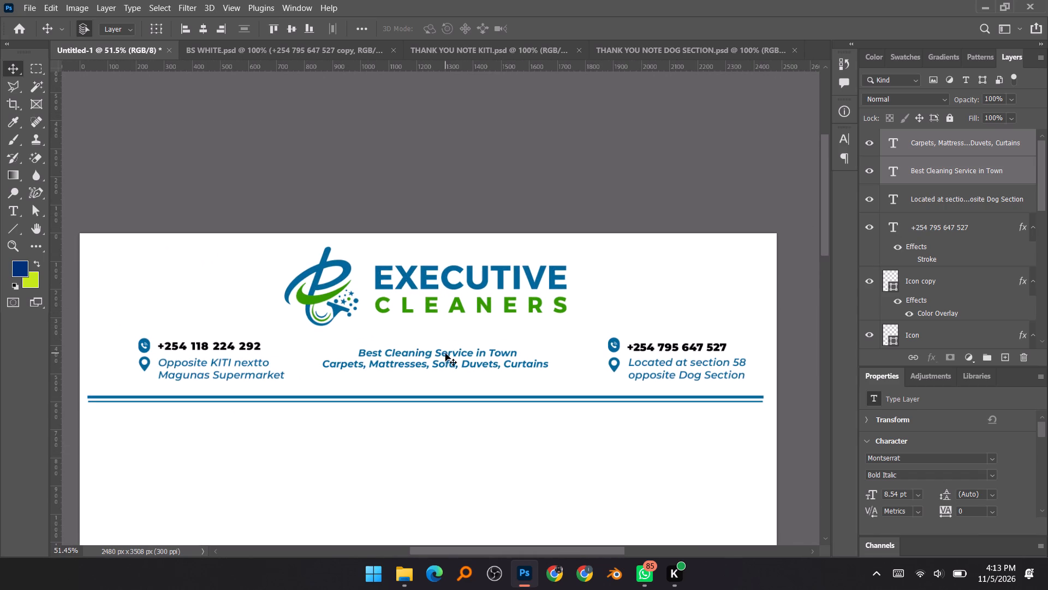
pyautogui.moveTo(445, 354); pyautogui.dragTo(450, 351)
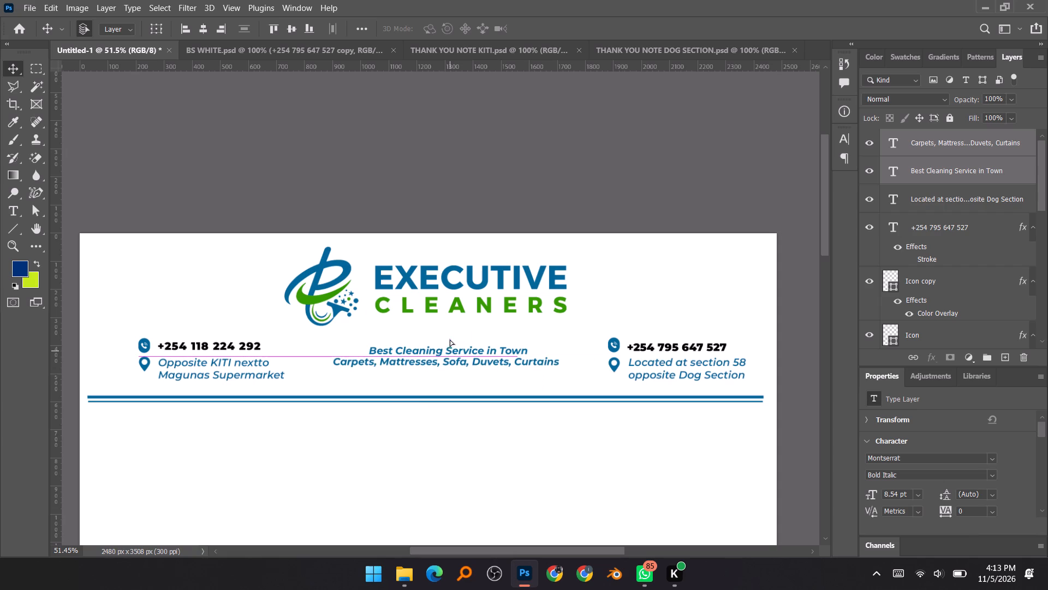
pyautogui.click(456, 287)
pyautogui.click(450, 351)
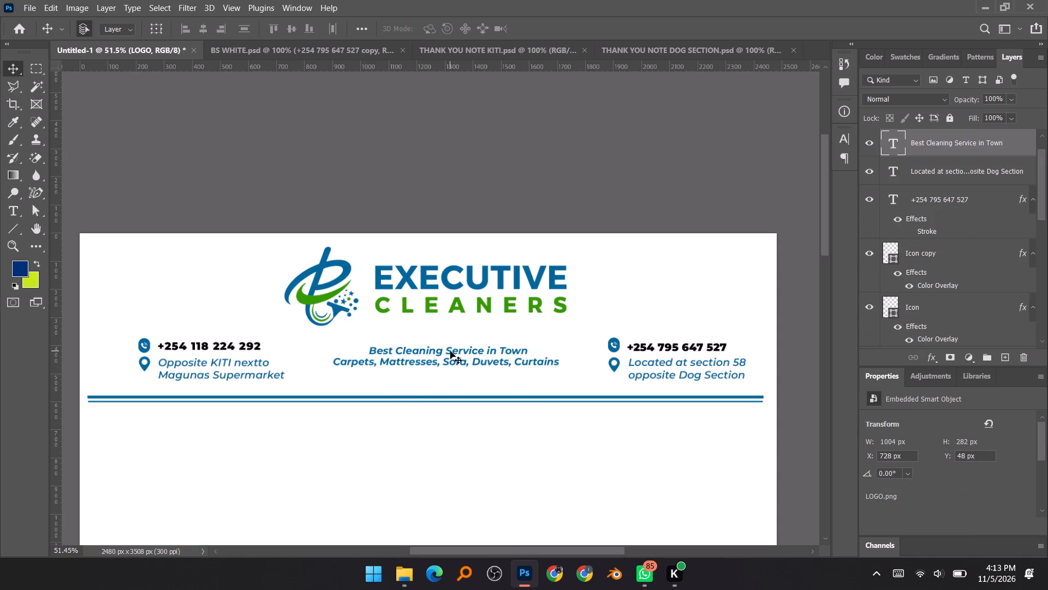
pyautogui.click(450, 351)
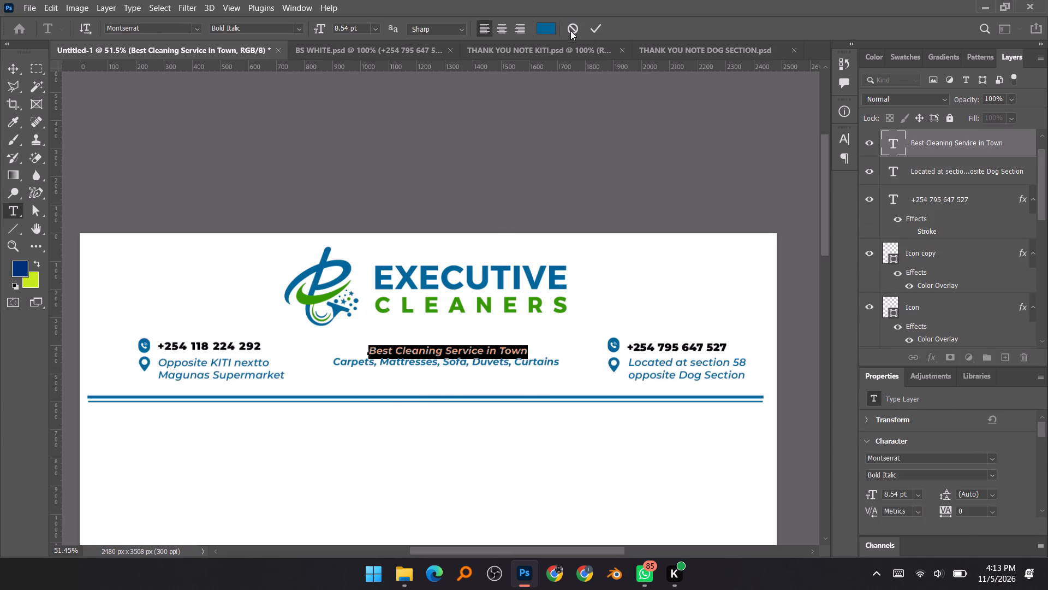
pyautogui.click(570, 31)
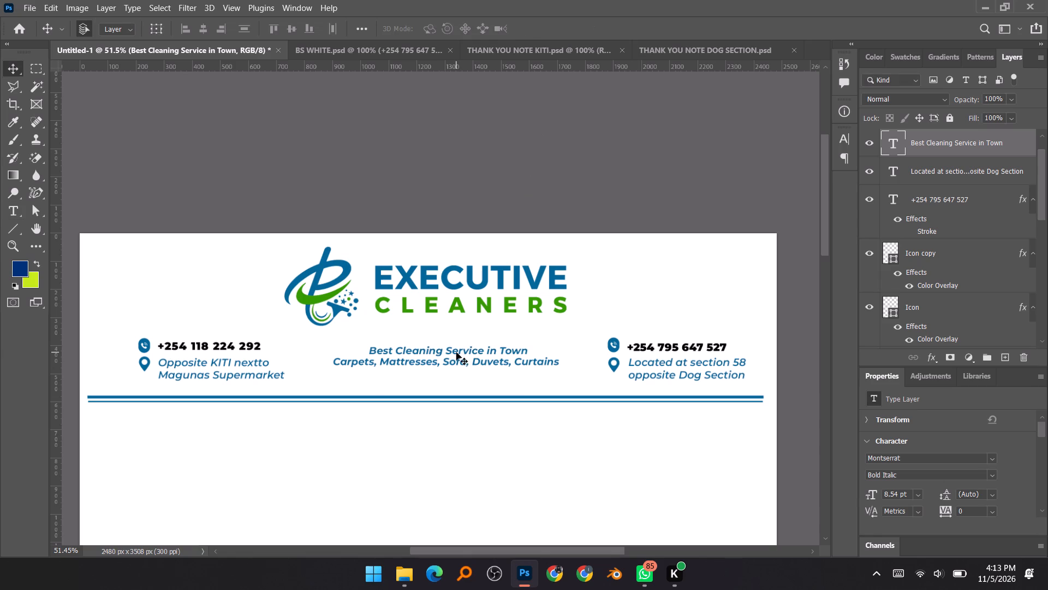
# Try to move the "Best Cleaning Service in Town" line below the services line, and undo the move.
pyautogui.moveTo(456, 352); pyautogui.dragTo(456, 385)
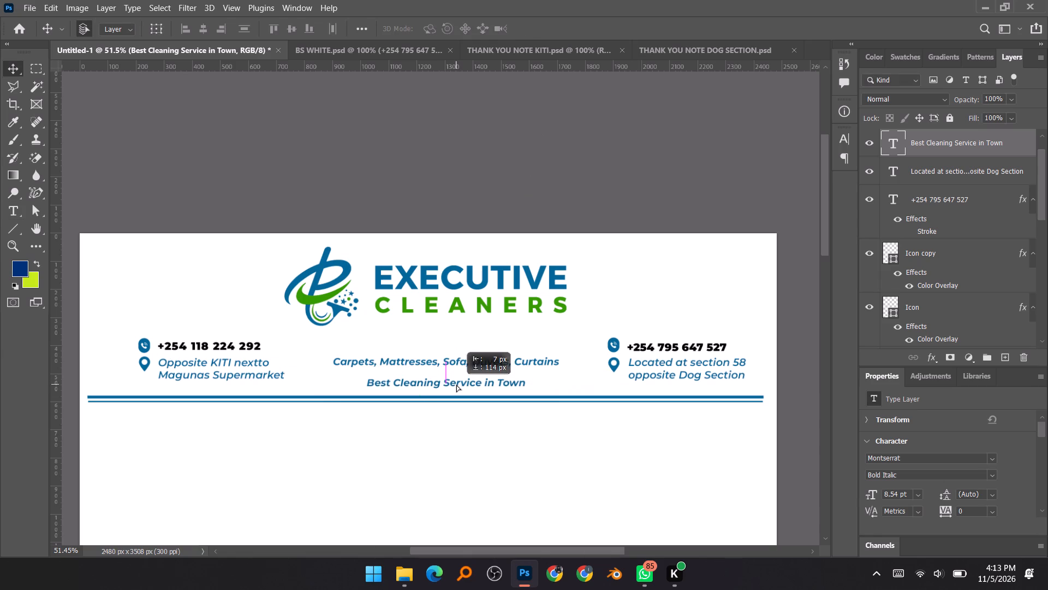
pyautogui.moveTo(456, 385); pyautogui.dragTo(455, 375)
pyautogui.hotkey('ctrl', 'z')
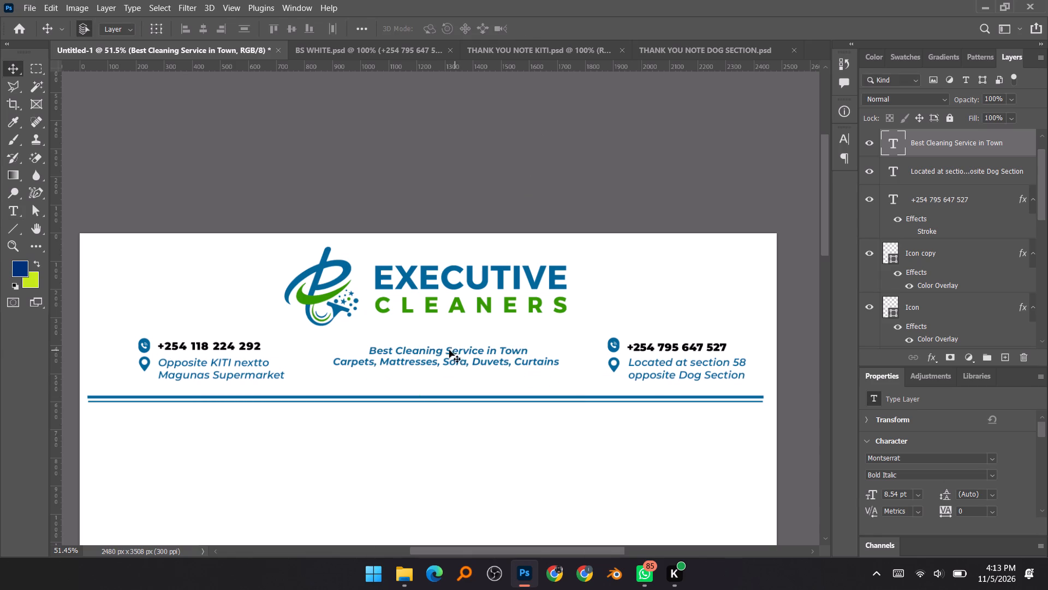
# Duplicate the "Best Cleaning Service in Town" line straight down, placing the copy between the services line and the double line.
pyautogui.keyDown('alt'); pyautogui.moveTo(450, 352); pyautogui.dragTo(453, 381); pyautogui.keyUp('alt')
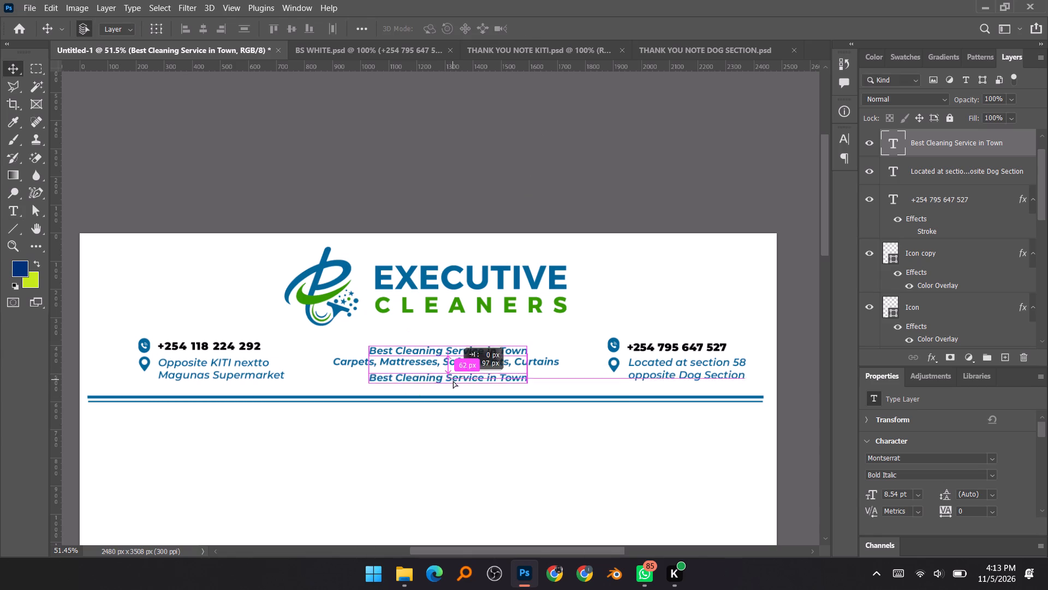
pyautogui.keyDown('alt'); pyautogui.moveTo(453, 381); pyautogui.dragTo(450, 387); pyautogui.keyUp('alt')
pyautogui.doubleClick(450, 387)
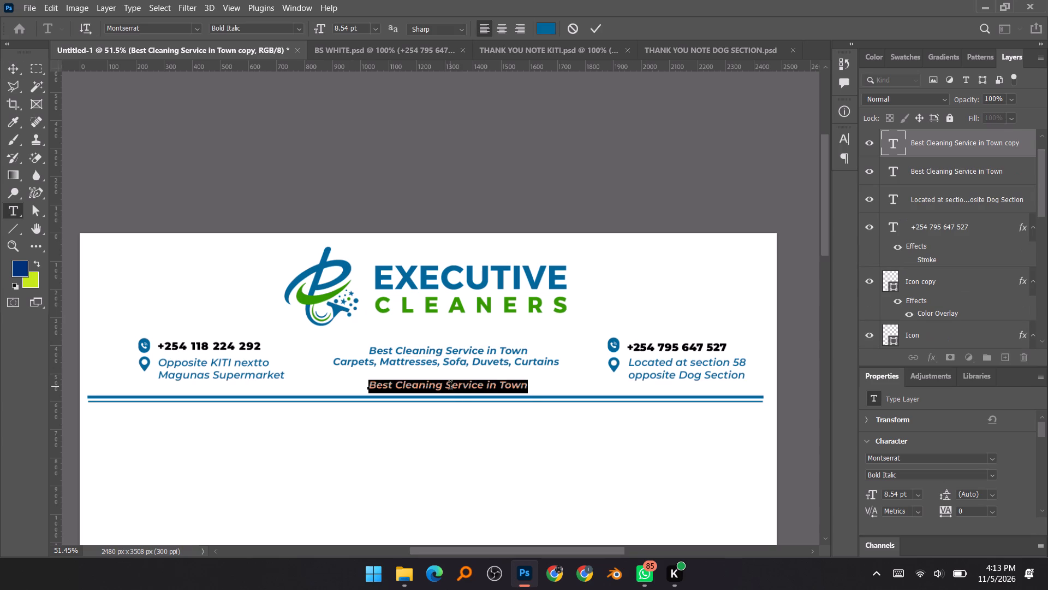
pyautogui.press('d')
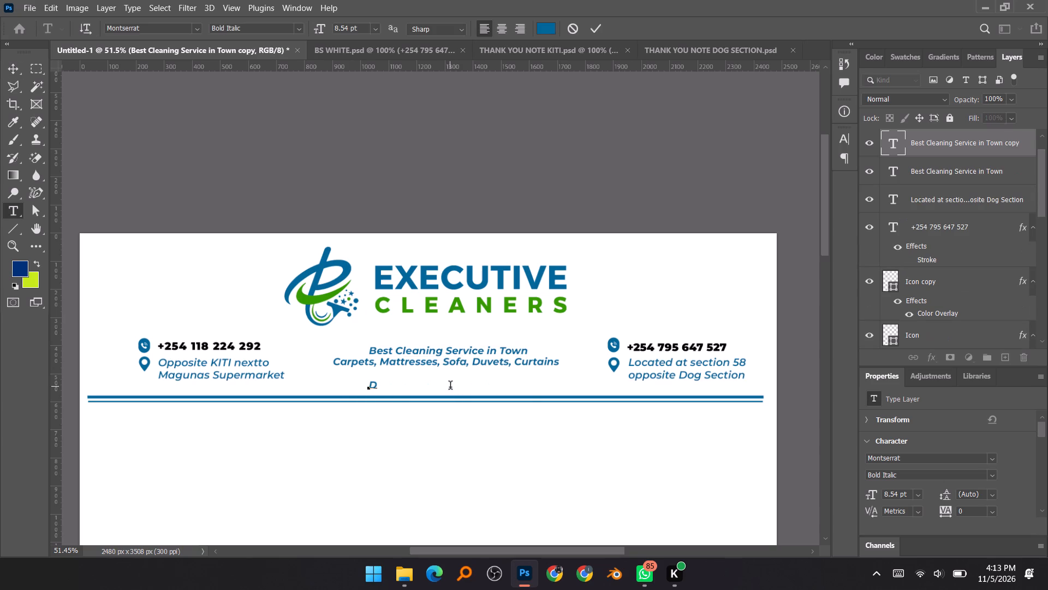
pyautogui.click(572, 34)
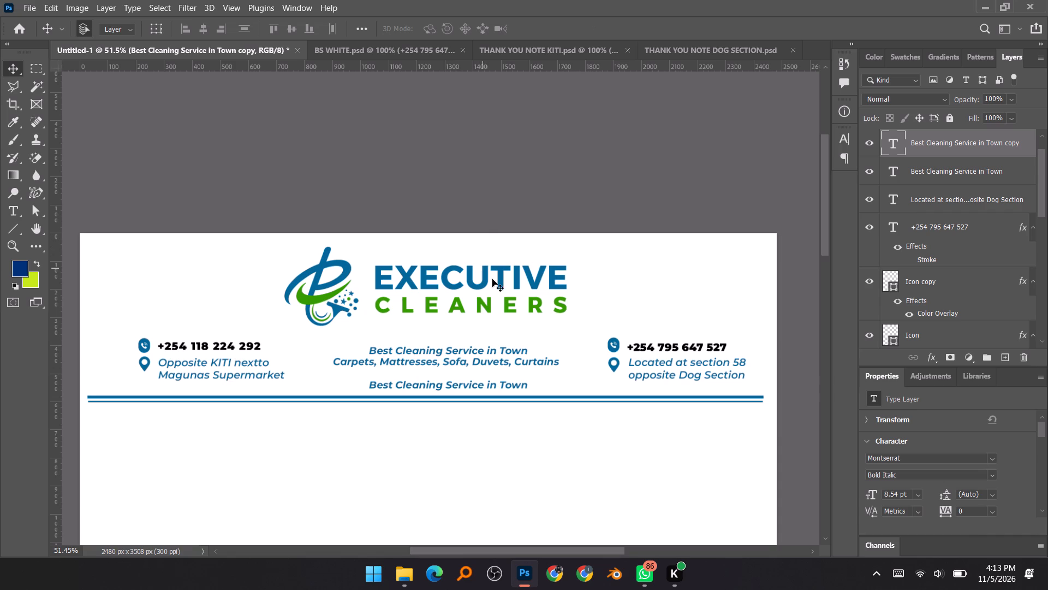
# Replace the text of the upper "Best Cleaning Service in Town" line, above the services line, with "Dealers in:".
pyautogui.doubleClick(473, 349)
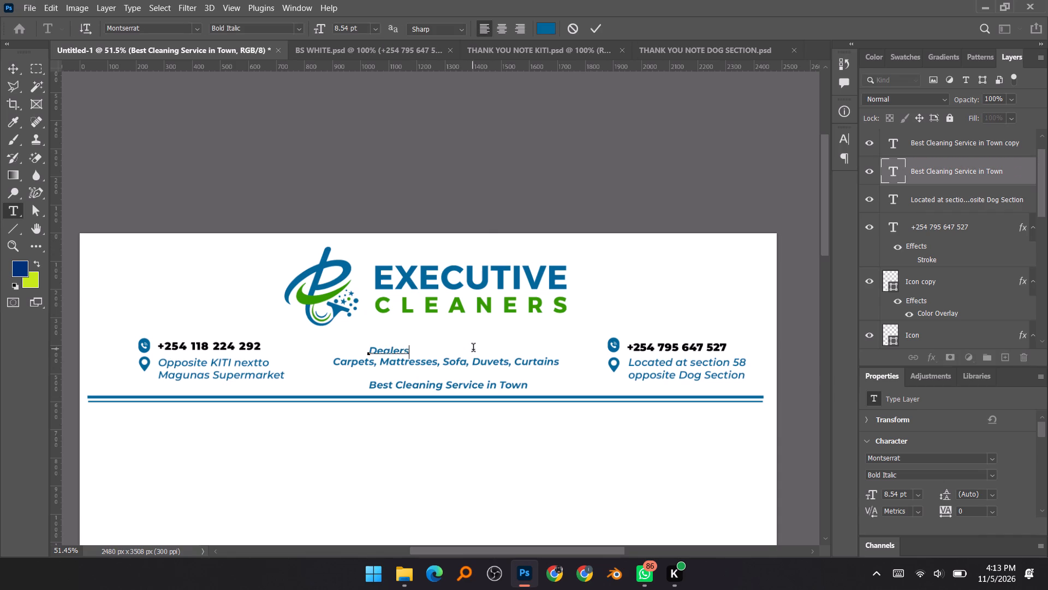
pyautogui.press('space')
pyautogui.write('in')
pyautogui.hotkey('shift', ':')
pyautogui.click(597, 31)
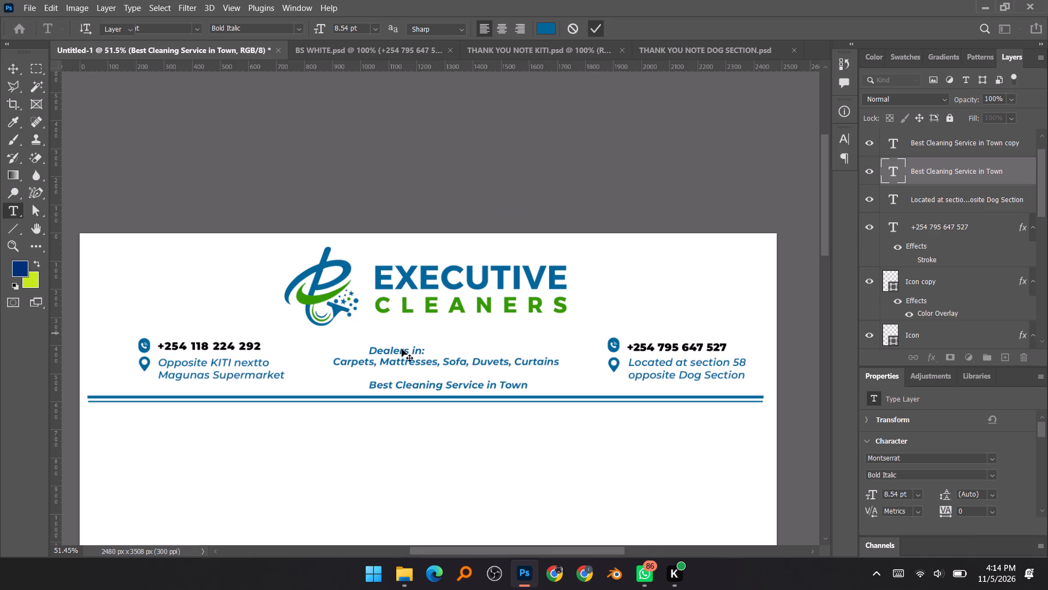
# Move "Dealers in:" up to the centre beneath the logo and bring the services line up directly below it.
pyautogui.moveTo(400, 351); pyautogui.dragTo(442, 337)
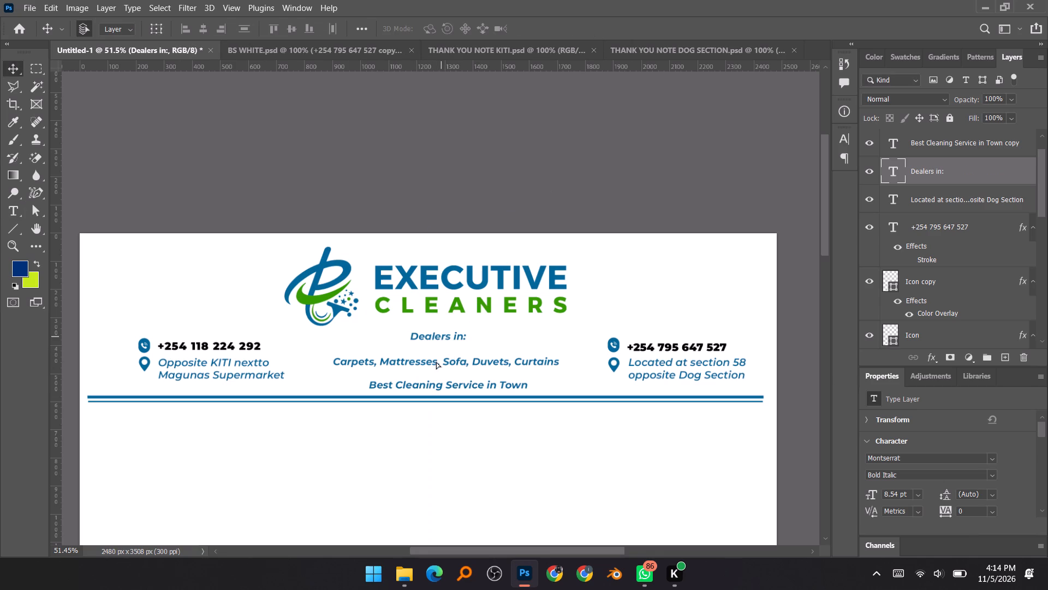
pyautogui.moveTo(436, 362); pyautogui.dragTo(436, 349)
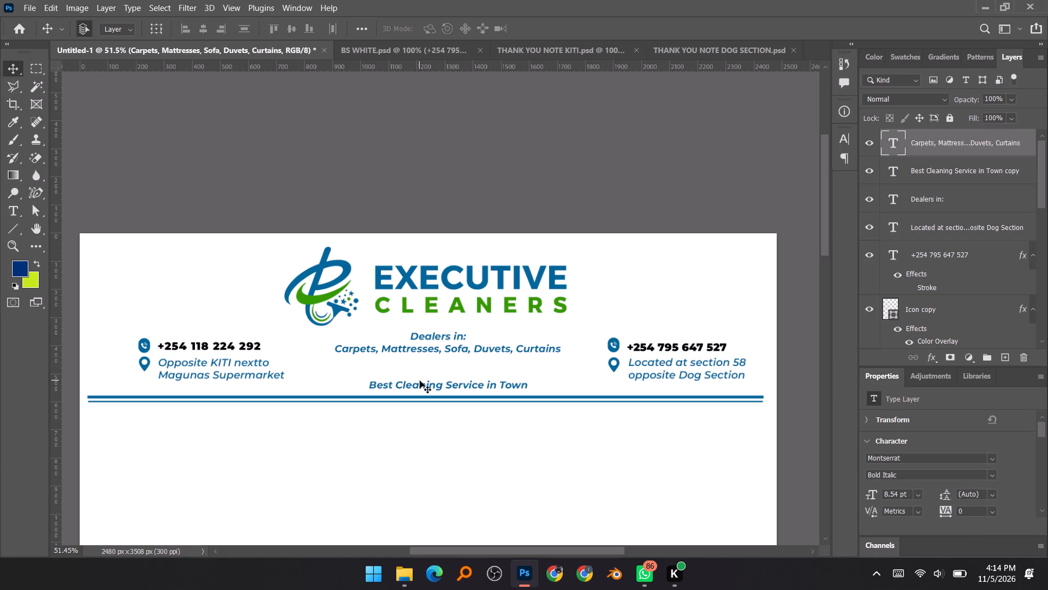
# Select the "Best Cleaning Service in Town" line just above the double blue line.
pyautogui.click(422, 386)
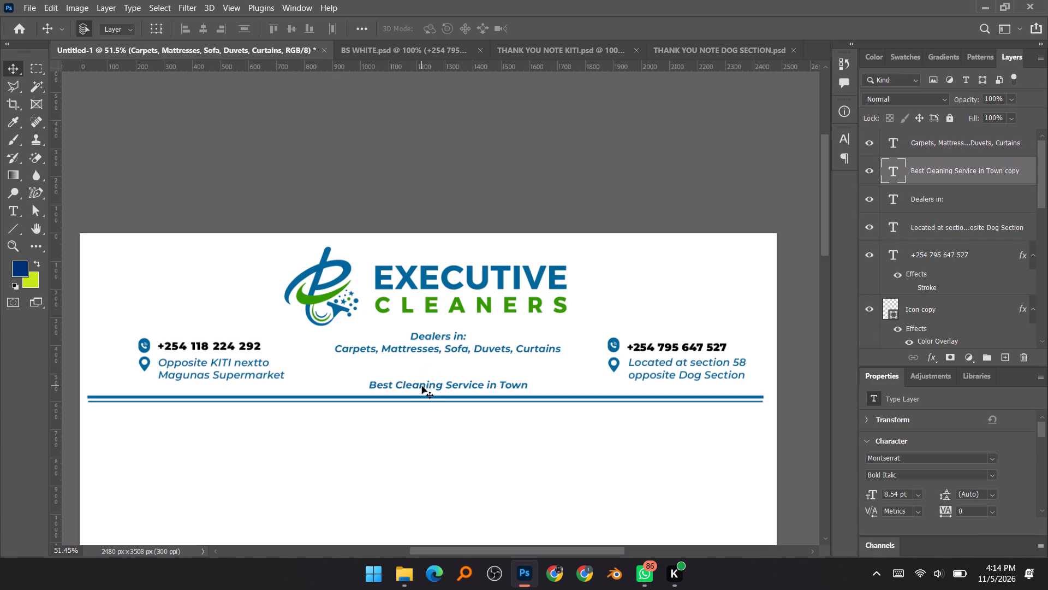
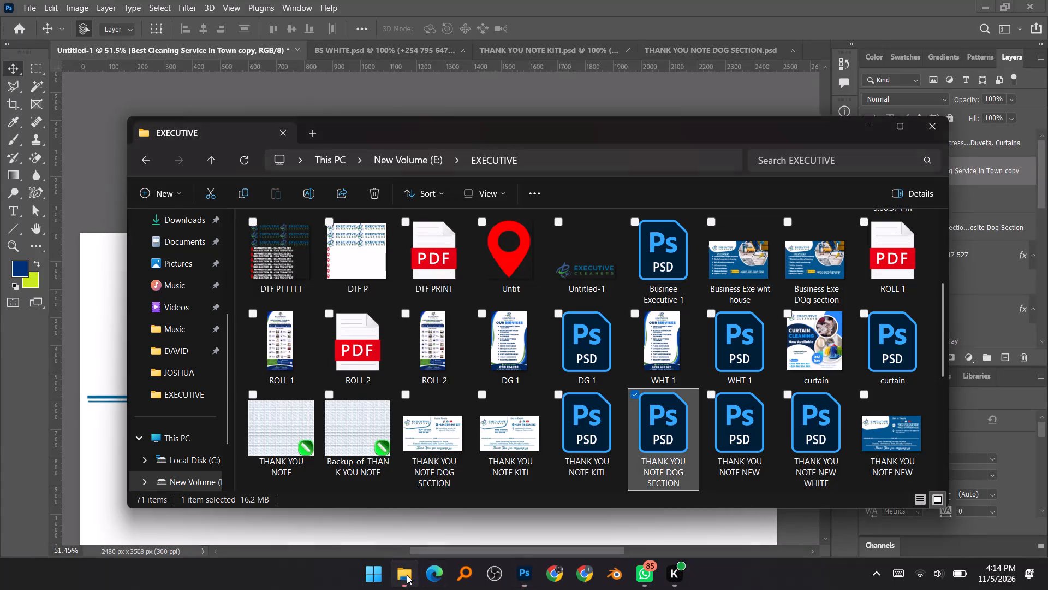
# Copy the "Proffessional Carpet cleaning" text from the BS WHITE document into the letterhead, placing it below the double blue line.
pyautogui.scroll(6, 591, 361)
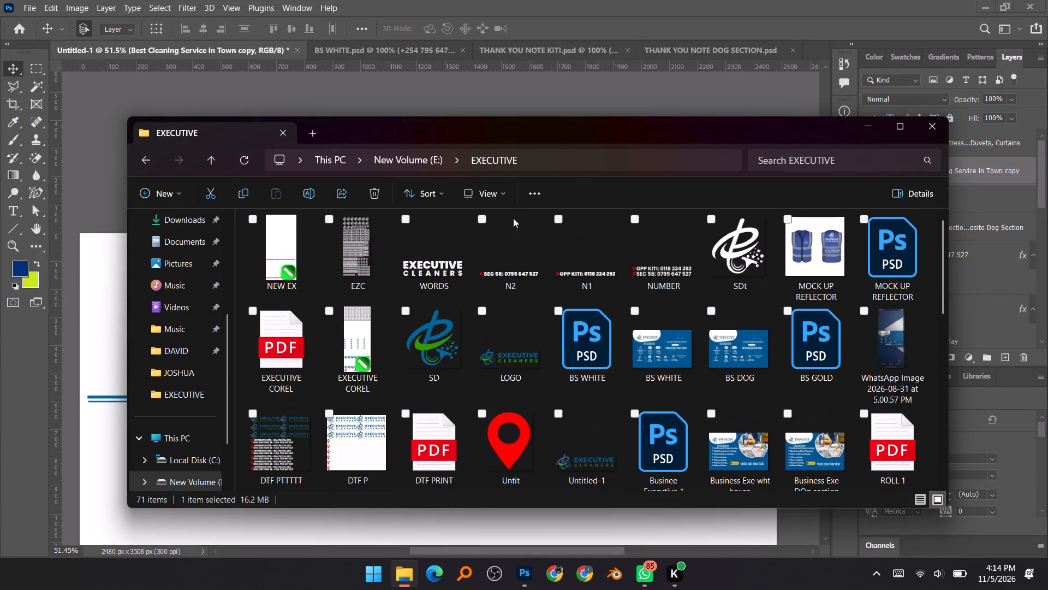
pyautogui.click(385, 42)
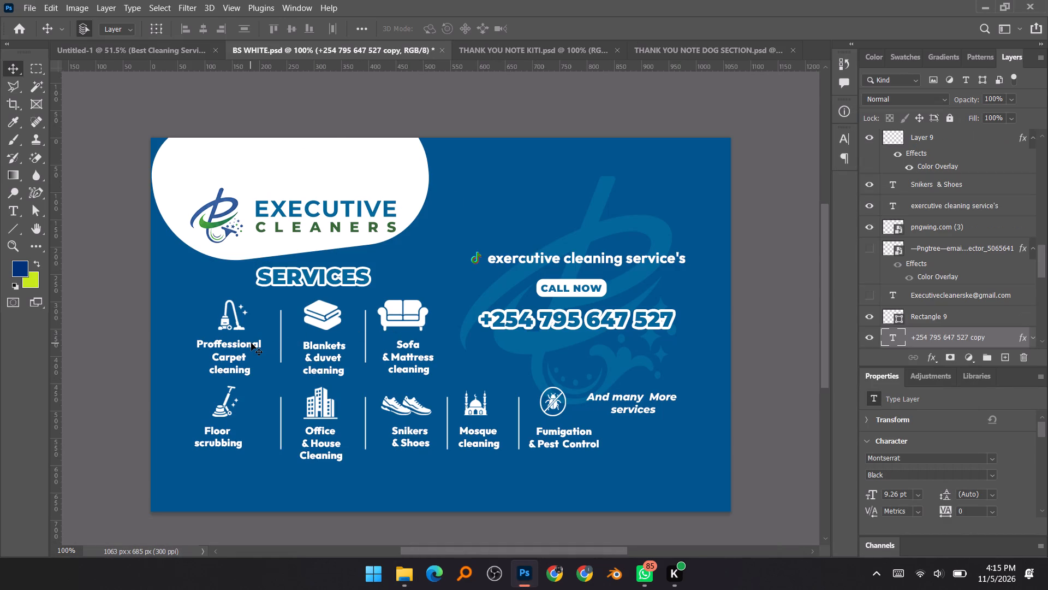
pyautogui.click(250, 344)
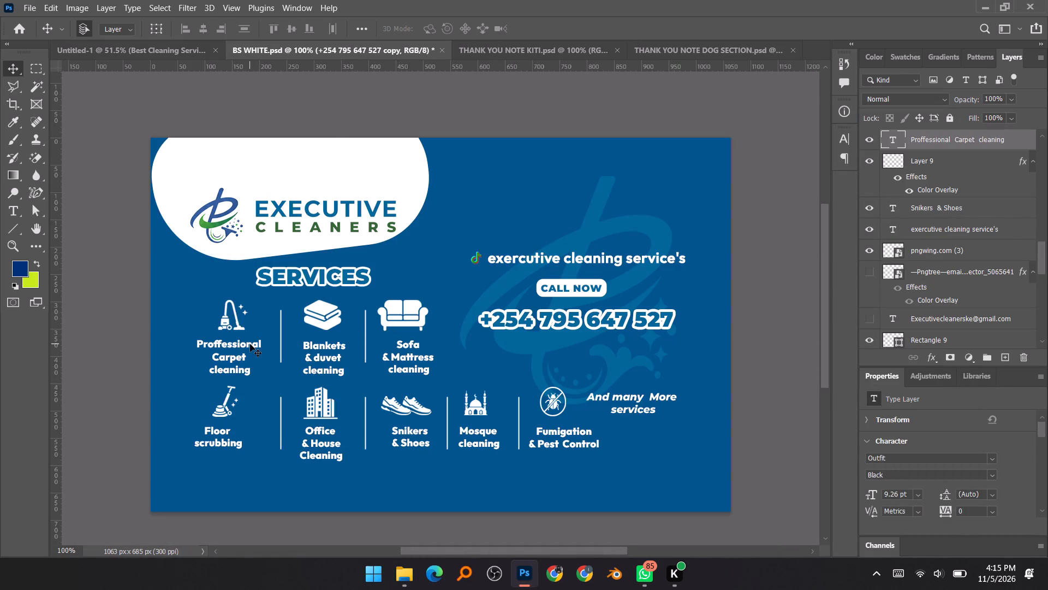
pyautogui.scroll(2, 998, 197)
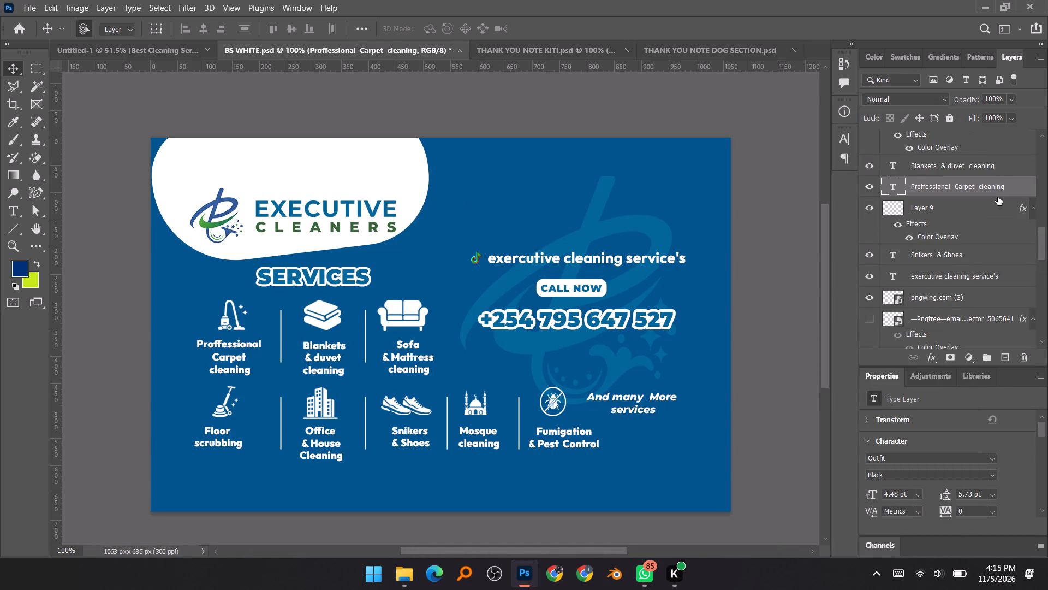
pyautogui.moveTo(253, 345); pyautogui.dragTo(162, 64)
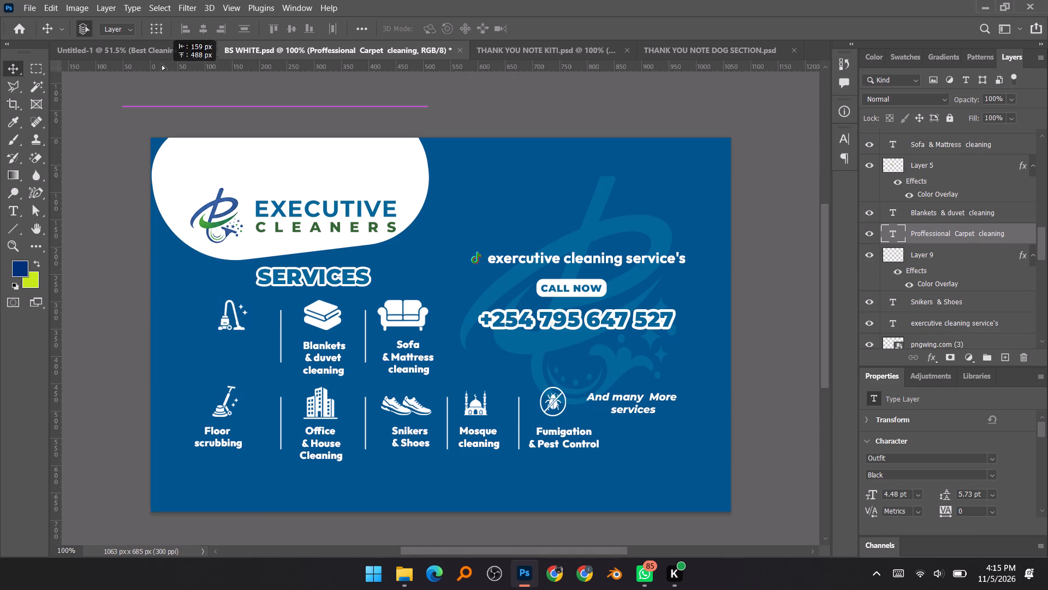
pyautogui.moveTo(162, 64); pyautogui.dragTo(356, 247)
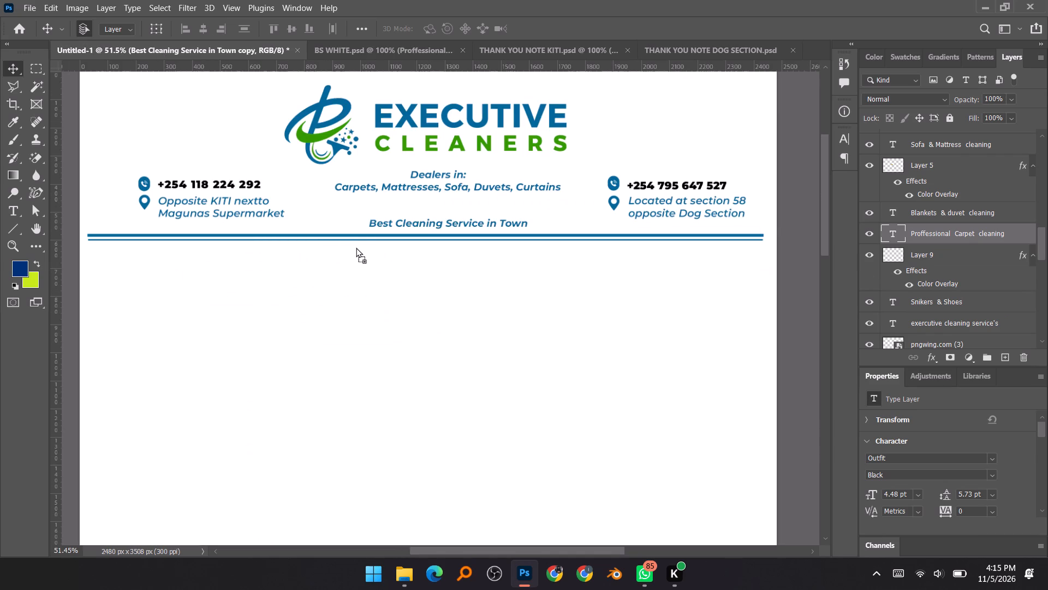
pyautogui.moveTo(356, 247); pyautogui.dragTo(359, 271)
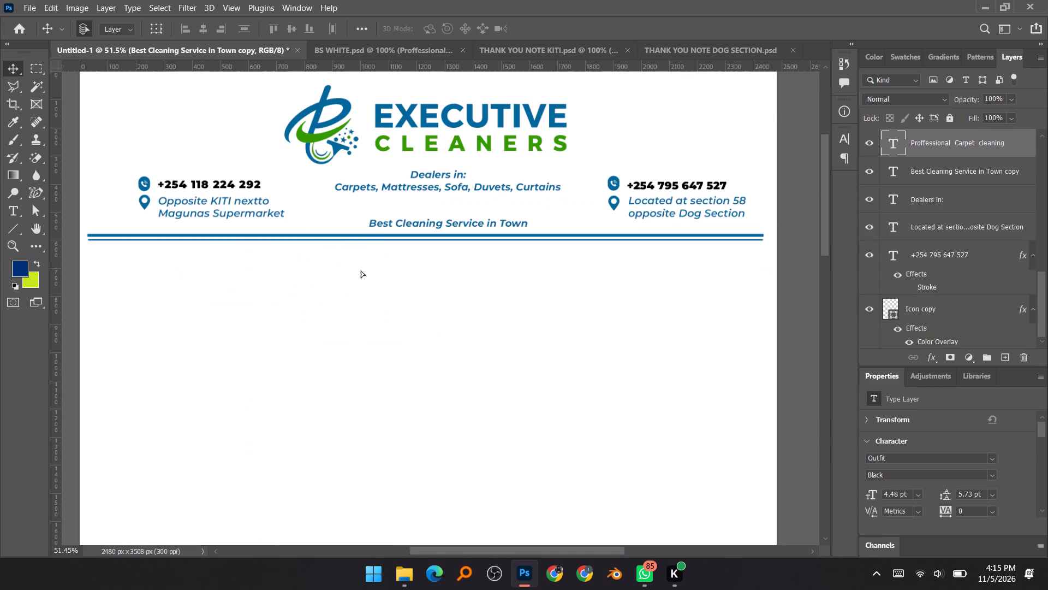
# Hide the letterhead's white Background layer.
pyautogui.scroll(-11, 1047, 281)
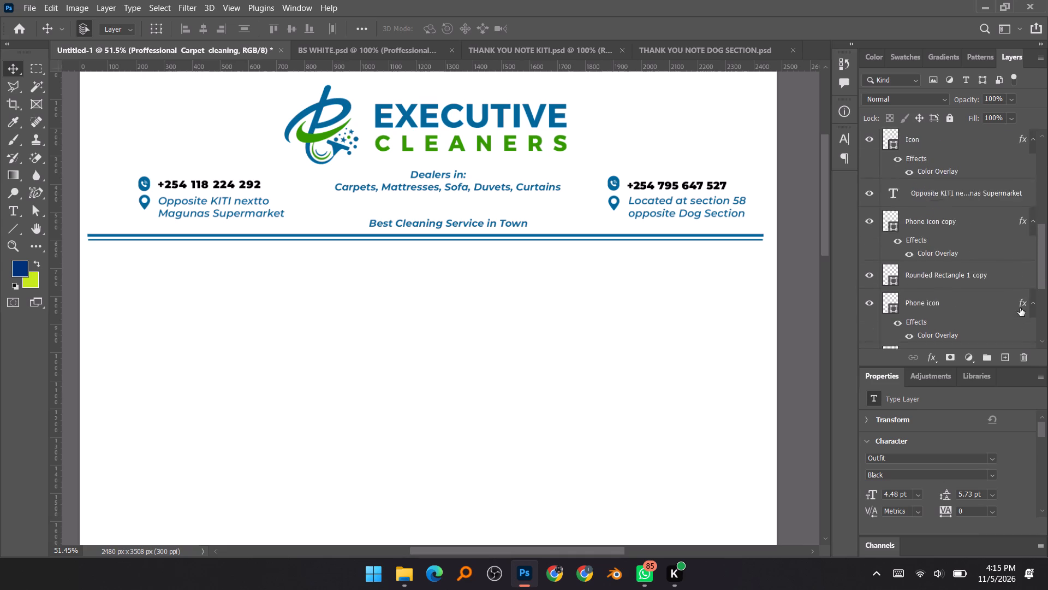
pyautogui.scroll(-11, 1020, 308)
pyautogui.click(867, 334)
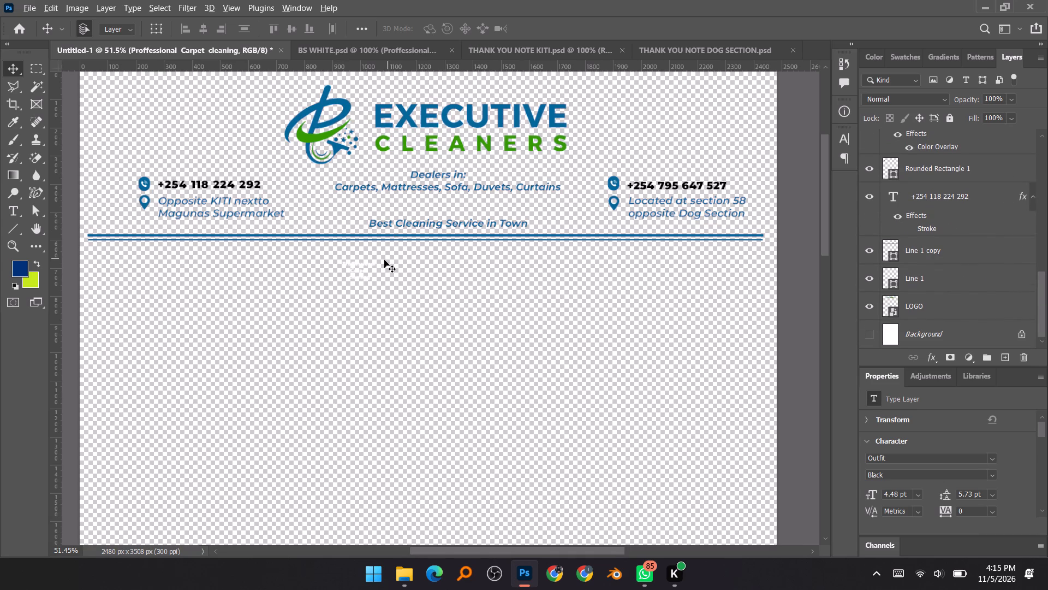
pyautogui.click(368, 265)
pyautogui.moveTo(371, 299); pyautogui.dragTo(358, 264)
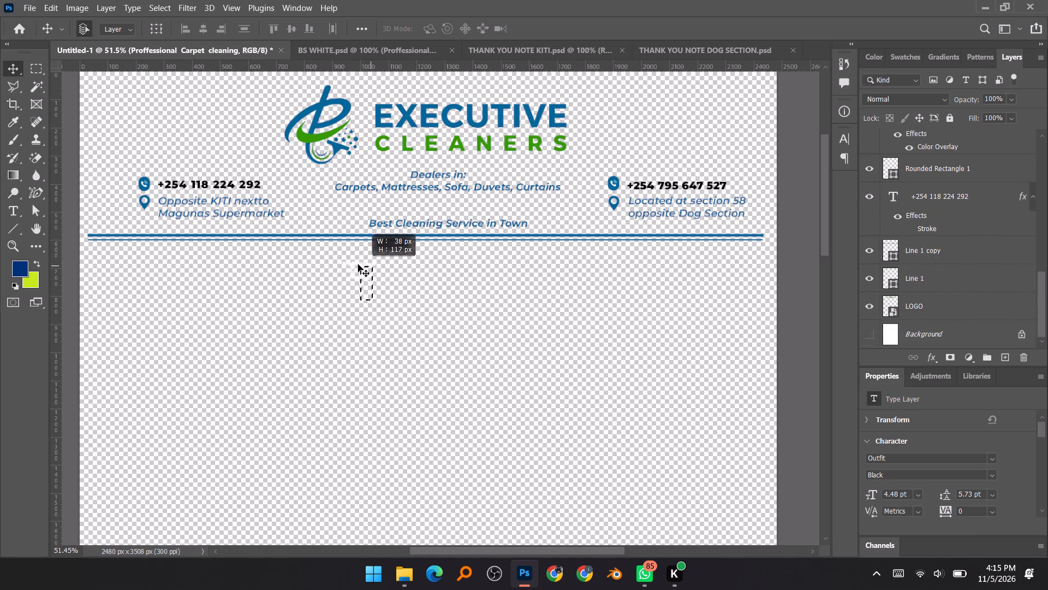
pyautogui.moveTo(358, 264); pyautogui.dragTo(356, 263)
pyautogui.scroll(-3, 992, 476)
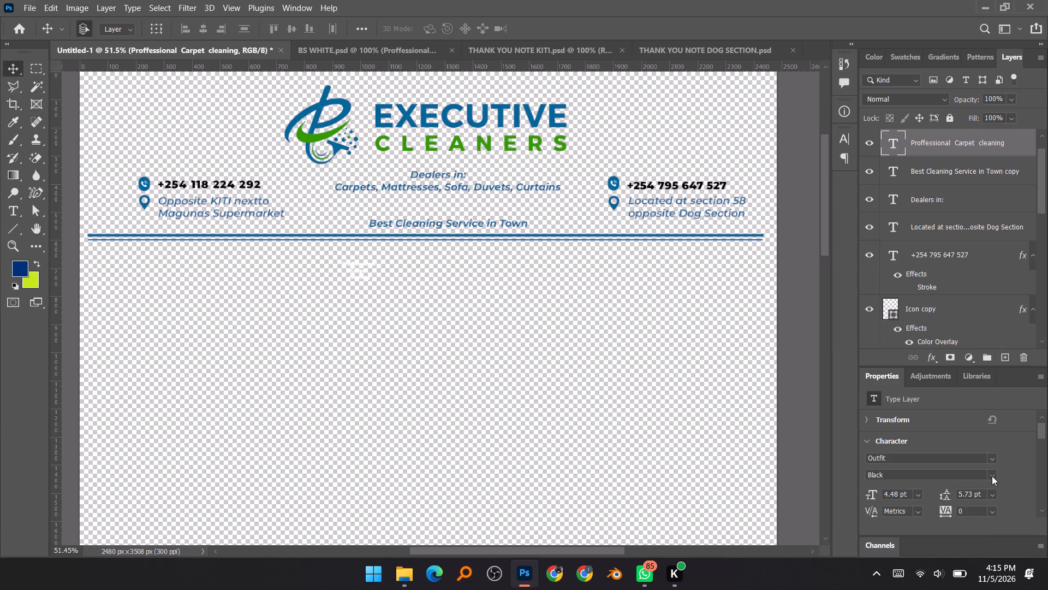
pyautogui.scroll(-1, 992, 476)
pyautogui.click(981, 487)
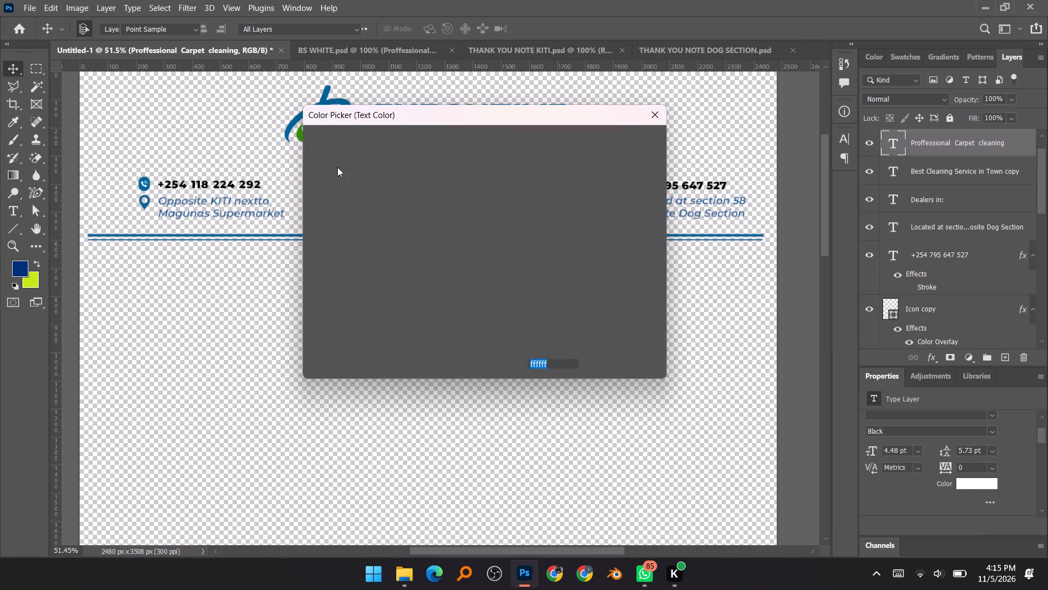
pyautogui.click(148, 179)
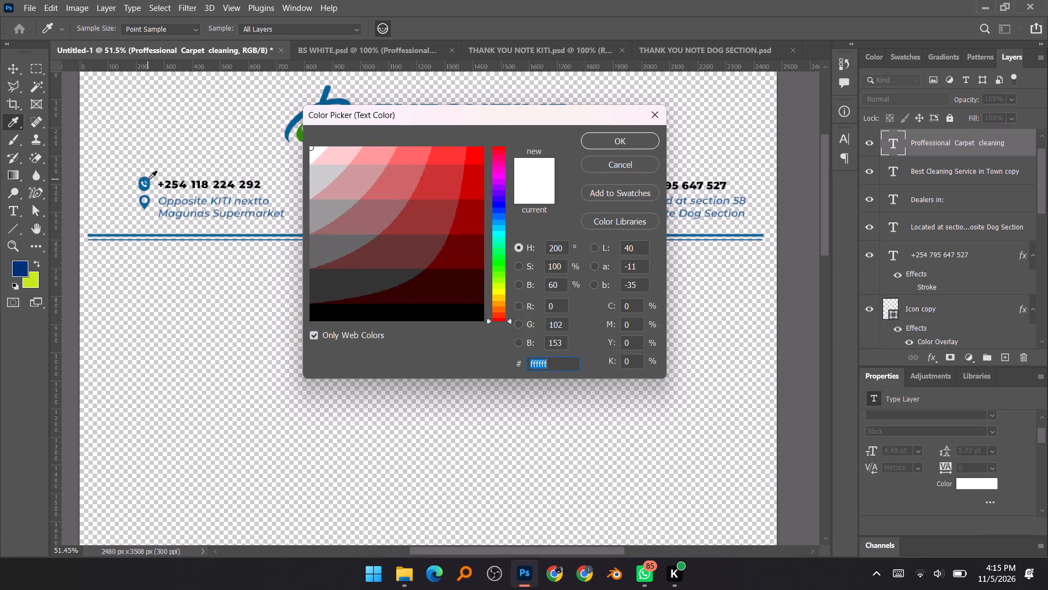
pyautogui.click(601, 138)
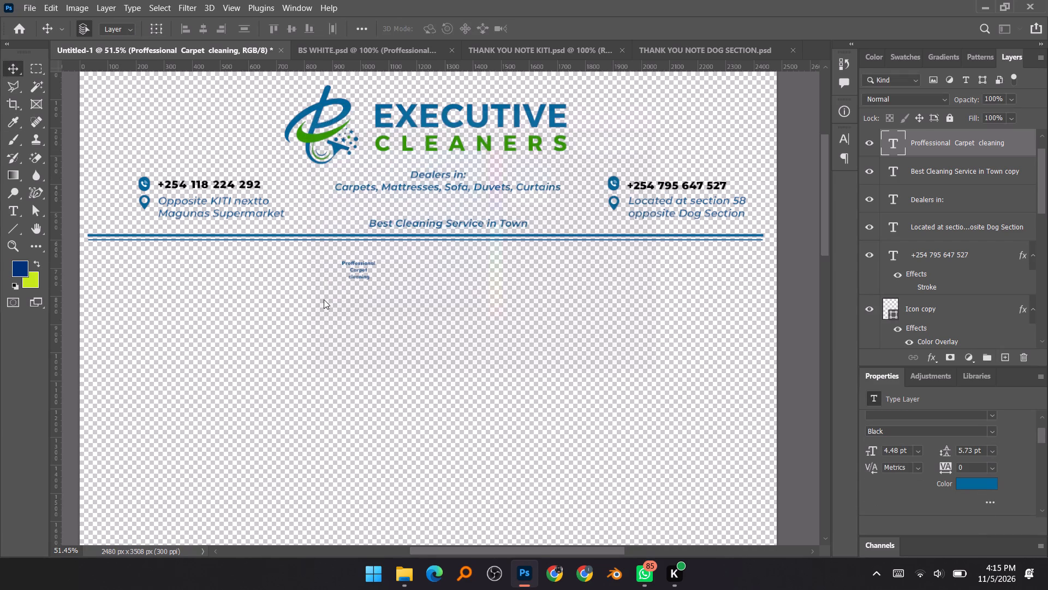
# Join the three lines of the "Proffessional Carpet cleaning" text into a single line with spaces between the words.
pyautogui.keyDown('alt'); pyautogui.scroll(2, 509, 170); pyautogui.keyUp('alt')
pyautogui.keyDown('alt'); pyautogui.scroll(3, 431, 204); pyautogui.keyUp('alt')
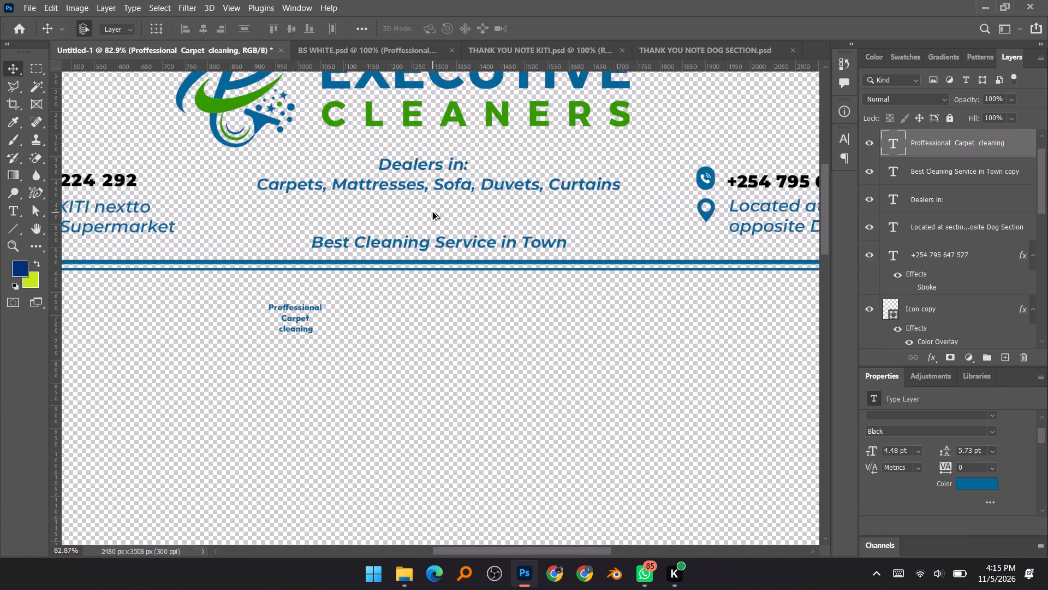
pyautogui.keyDown('alt'); pyautogui.scroll(1, 433, 213); pyautogui.keyUp('alt')
pyautogui.keyDown('alt'); pyautogui.scroll(3, 328, 268); pyautogui.keyUp('alt')
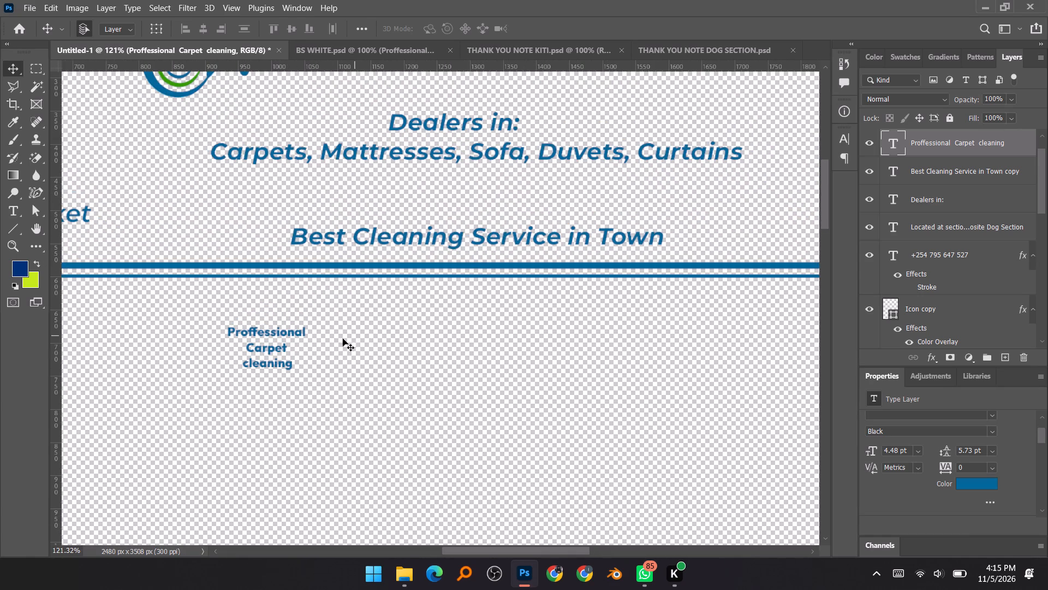
pyautogui.doubleClick(255, 351)
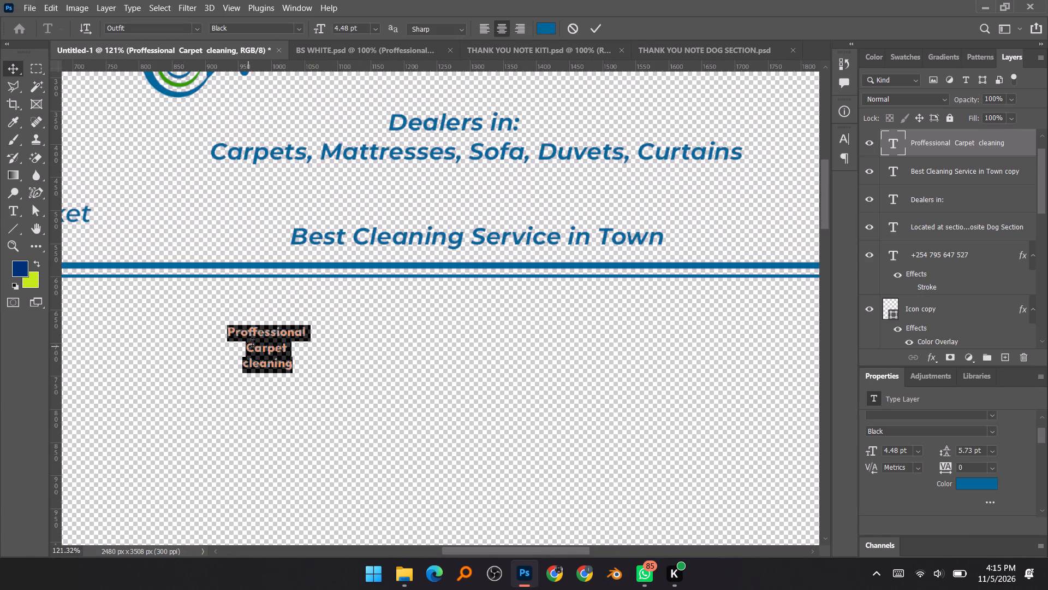
pyautogui.click(249, 351)
pyautogui.press('BackSpace')
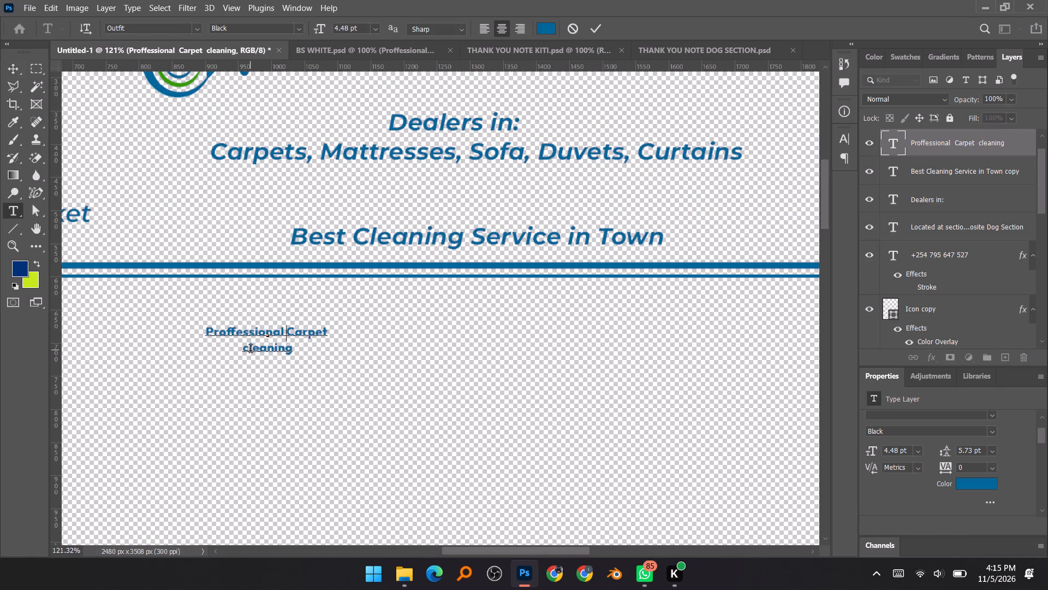
pyautogui.press('space')
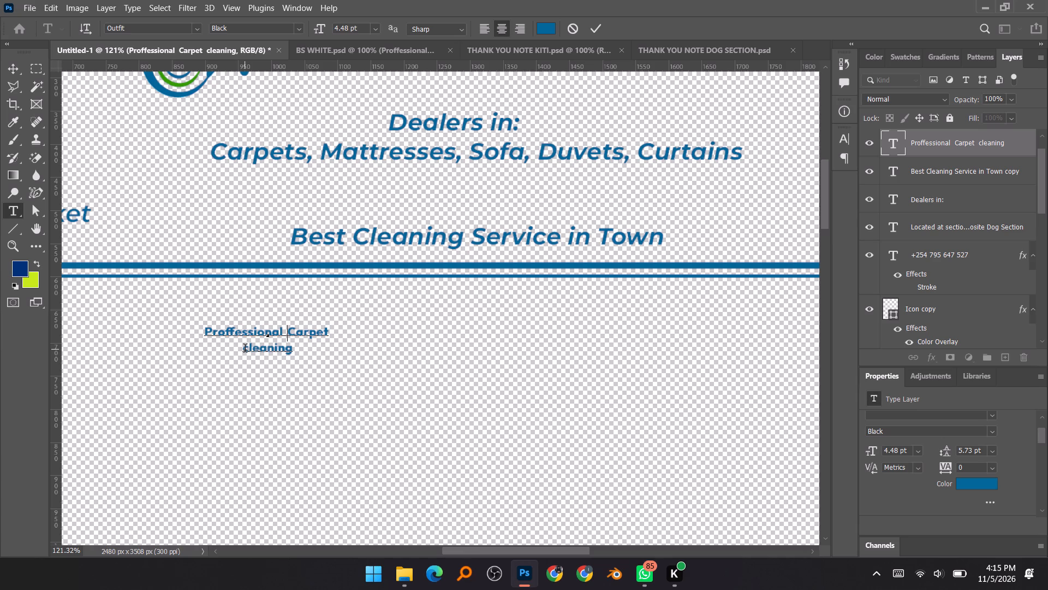
pyautogui.click(245, 350)
pyautogui.press('BackSpace')
pyautogui.press('space')
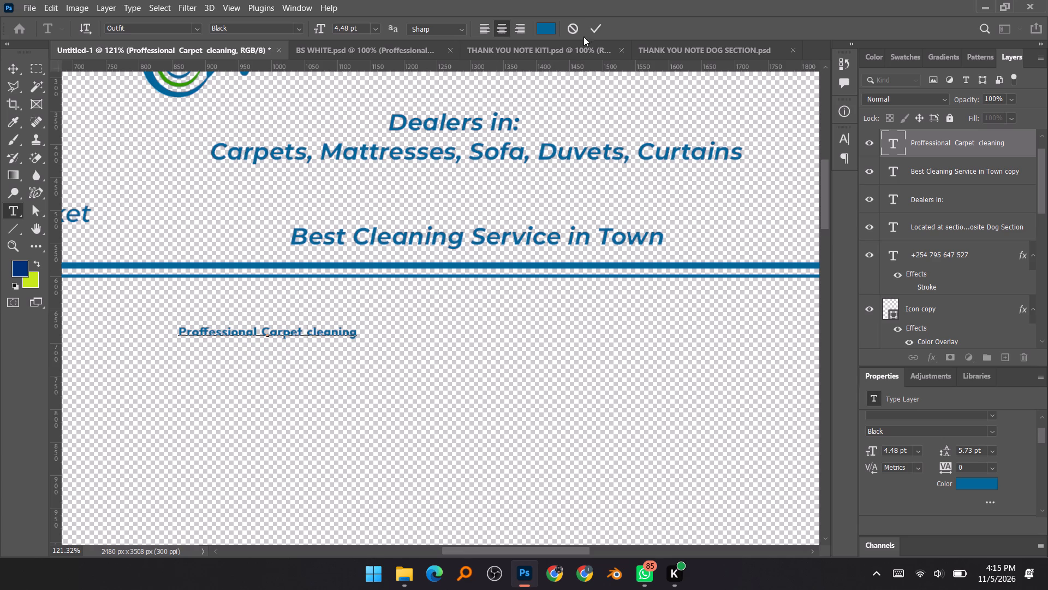
pyautogui.click(594, 22)
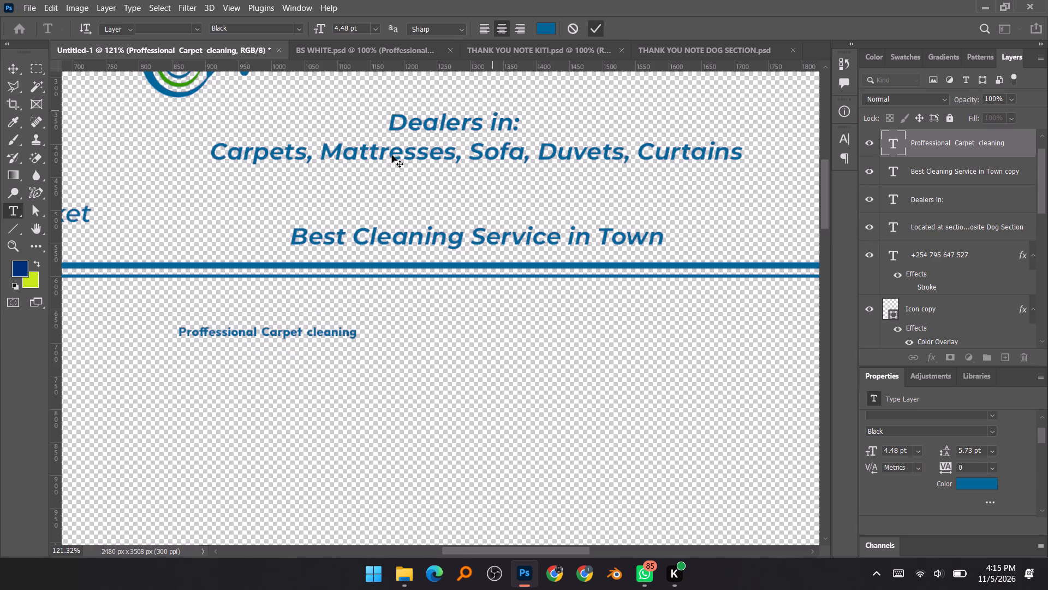
# Check the font of the services line, and set the "Proffessional Carpet cleaning" text to Montserrat Black Italic.
pyautogui.click(392, 155)
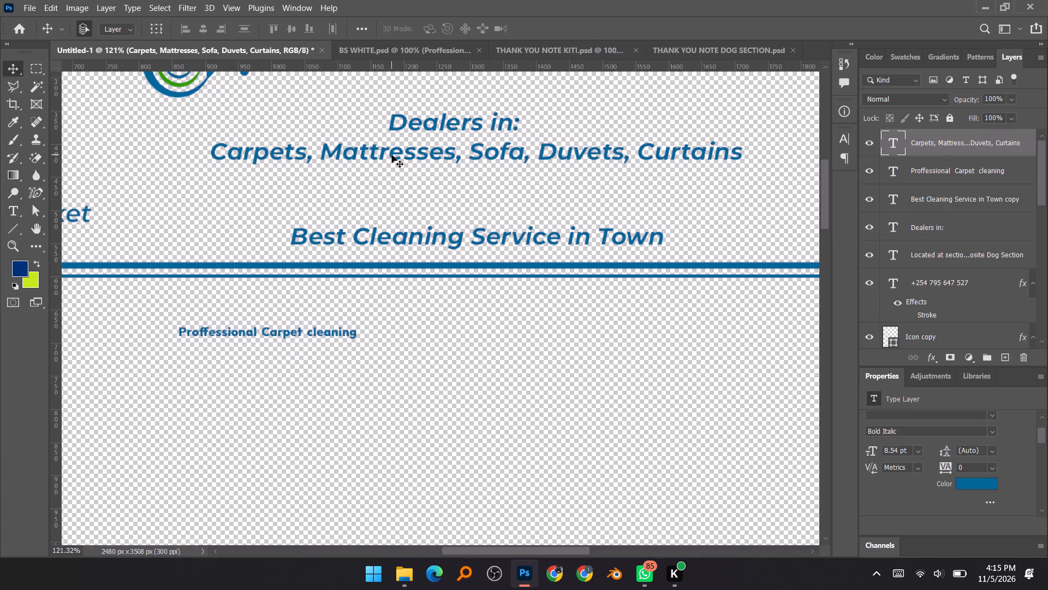
pyautogui.scroll(1, 1031, 463)
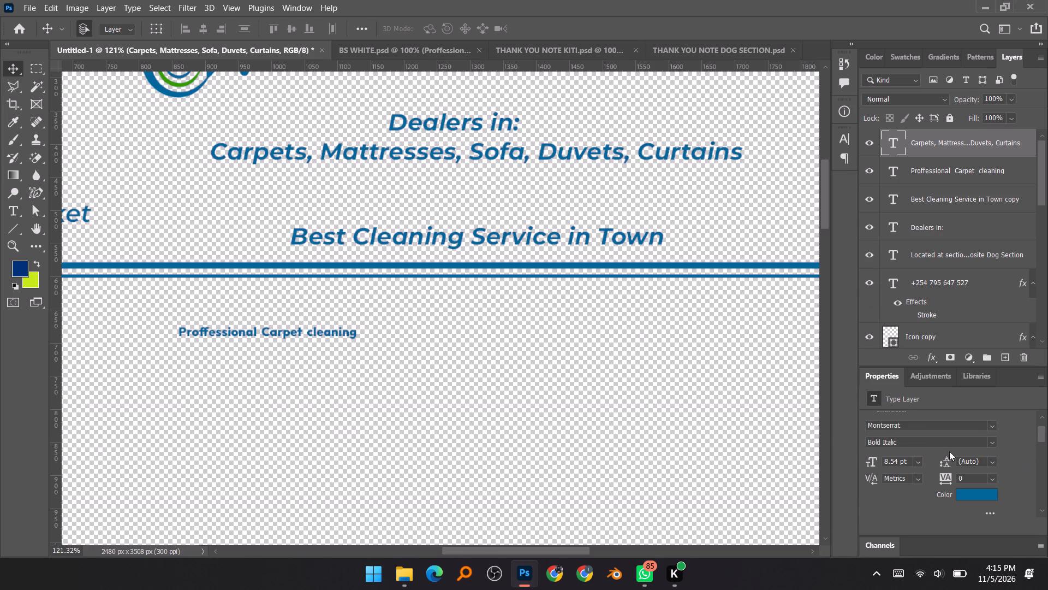
pyautogui.click(318, 333)
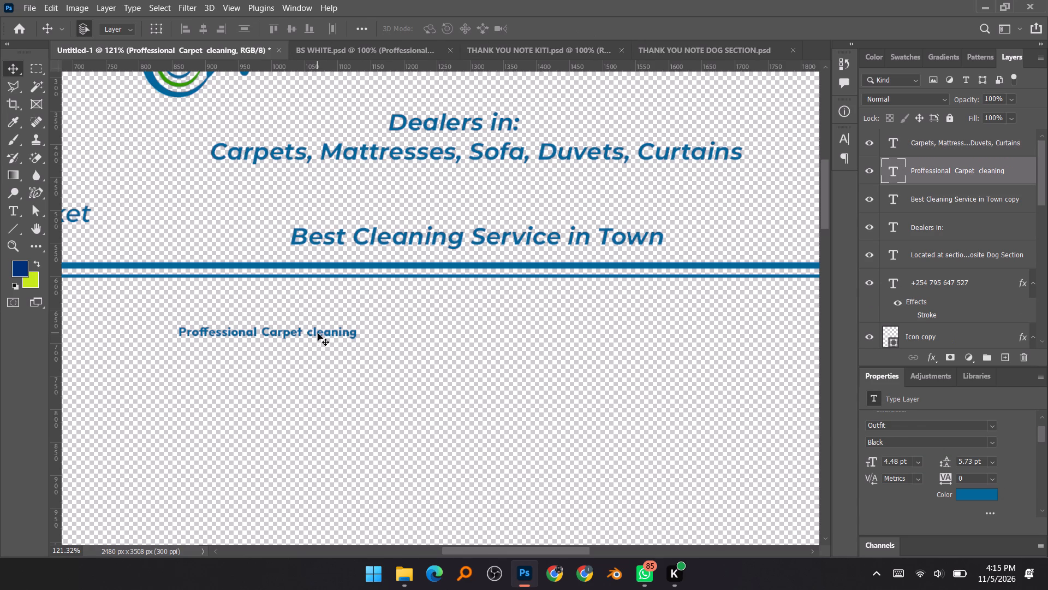
pyautogui.click(918, 427)
pyautogui.write('mont')
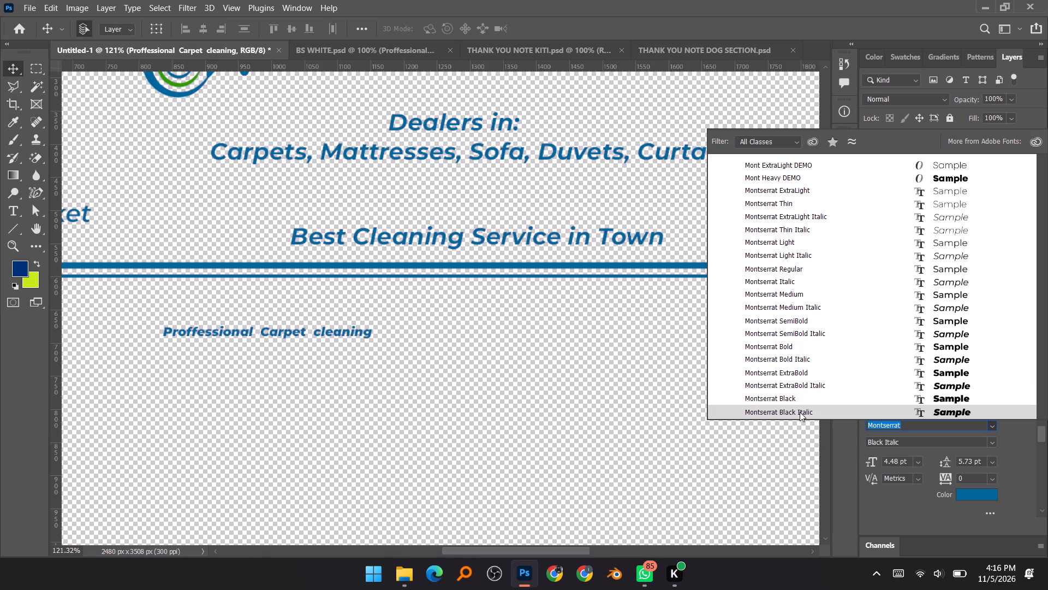
pyautogui.click(800, 412)
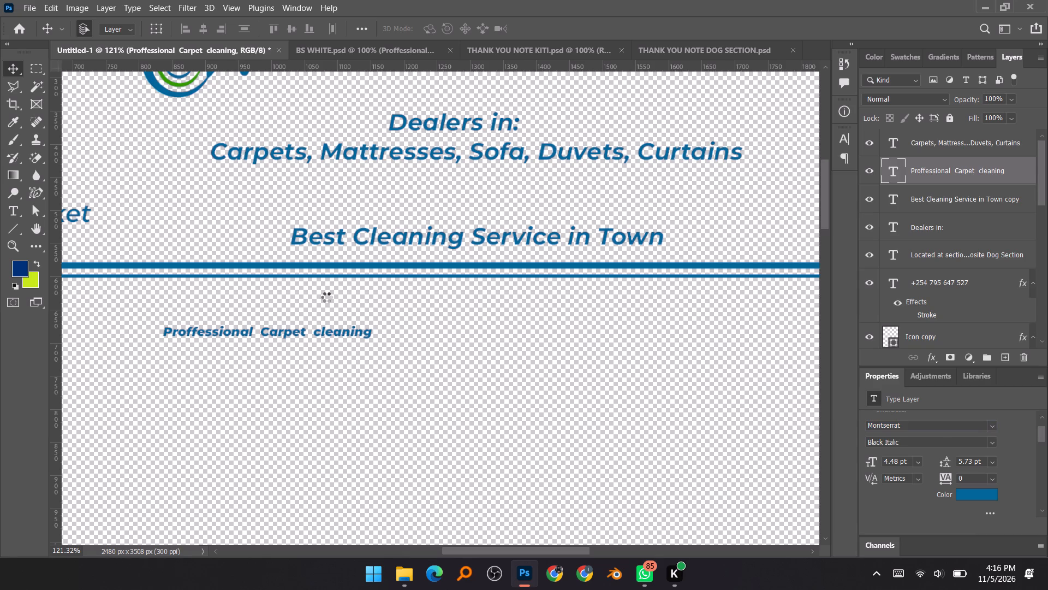
# Scale the "Proffessional Carpet cleaning" text up proportionally to about 109%.
pyautogui.hotkey('ctrl', 't')
pyautogui.click(371, 340)
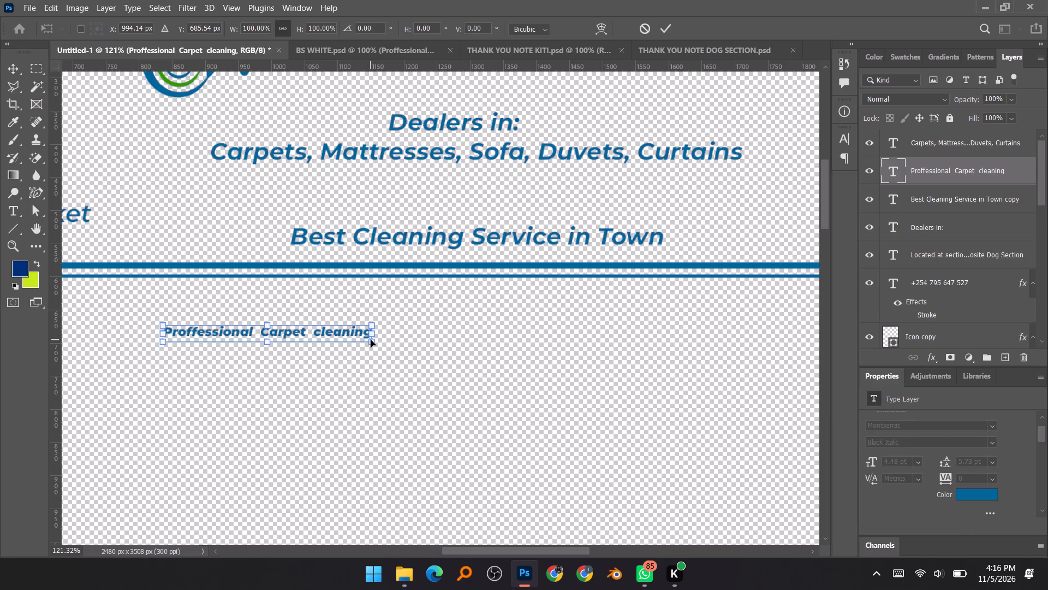
pyautogui.moveTo(372, 343); pyautogui.dragTo(390, 351)
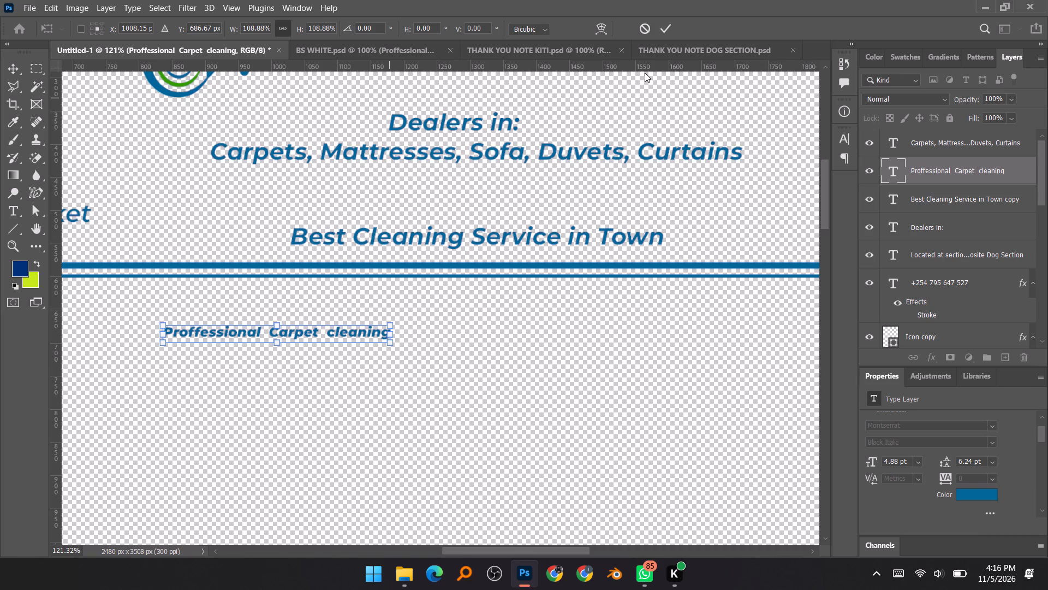
pyautogui.click(668, 28)
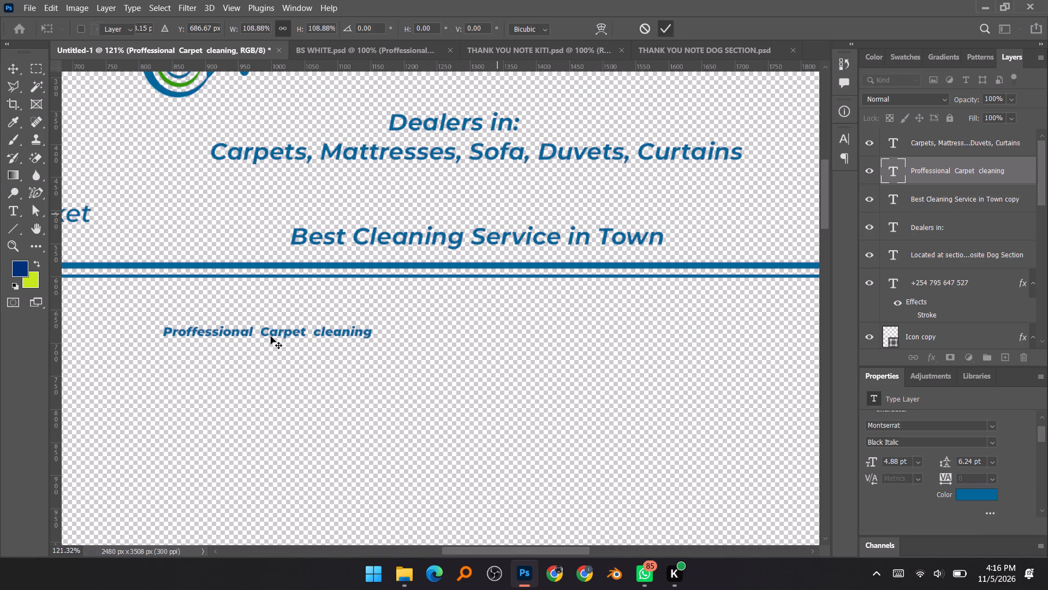
# Move the "Proffessional Carpet cleaning" text directly beneath the services line, aligned with that line's left edge.
pyautogui.moveTo(281, 334); pyautogui.dragTo(313, 215)
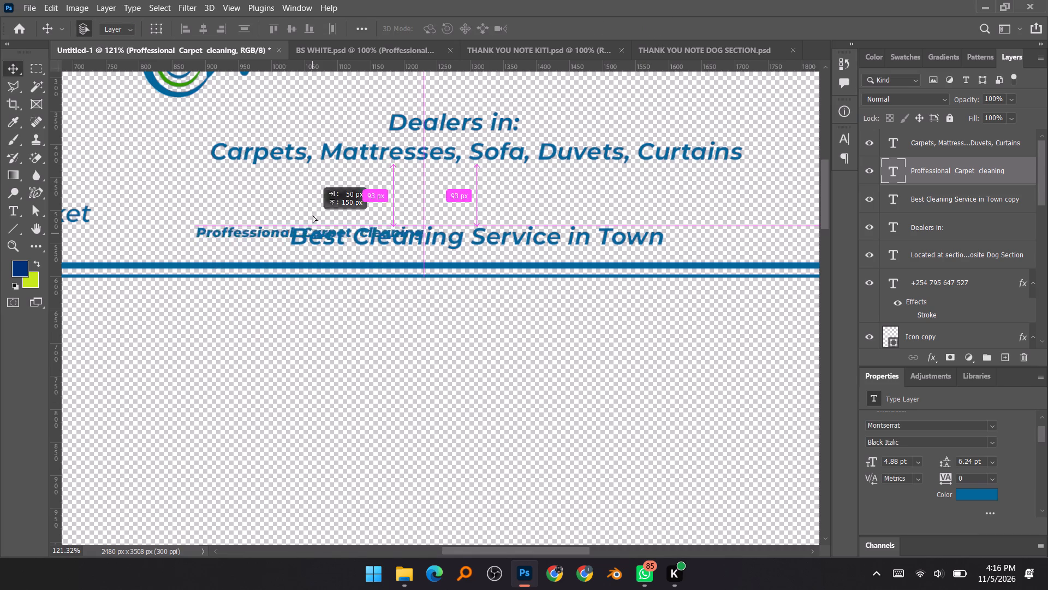
pyautogui.moveTo(313, 215); pyautogui.dragTo(326, 178)
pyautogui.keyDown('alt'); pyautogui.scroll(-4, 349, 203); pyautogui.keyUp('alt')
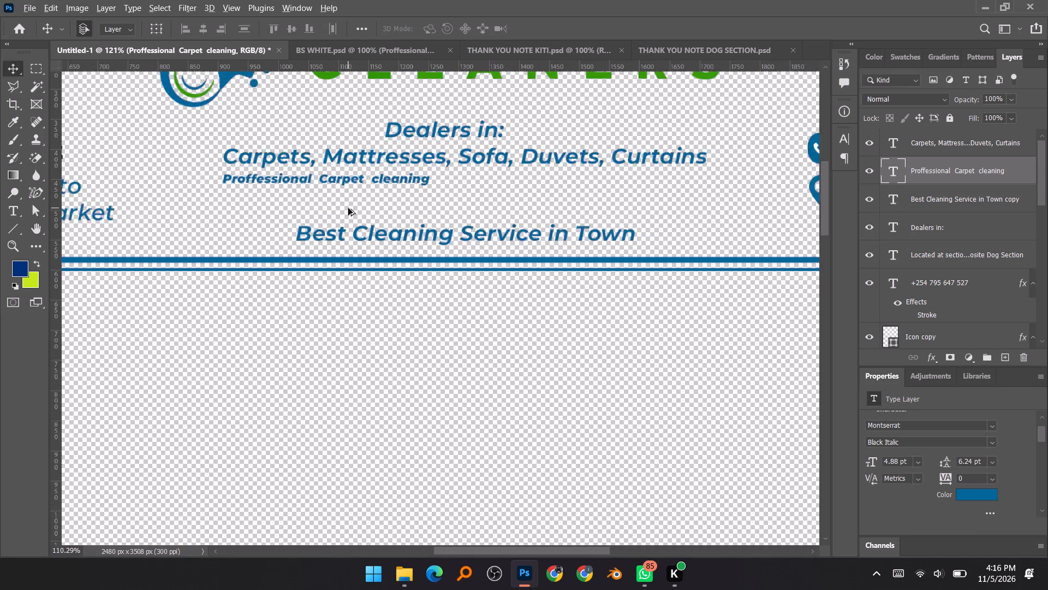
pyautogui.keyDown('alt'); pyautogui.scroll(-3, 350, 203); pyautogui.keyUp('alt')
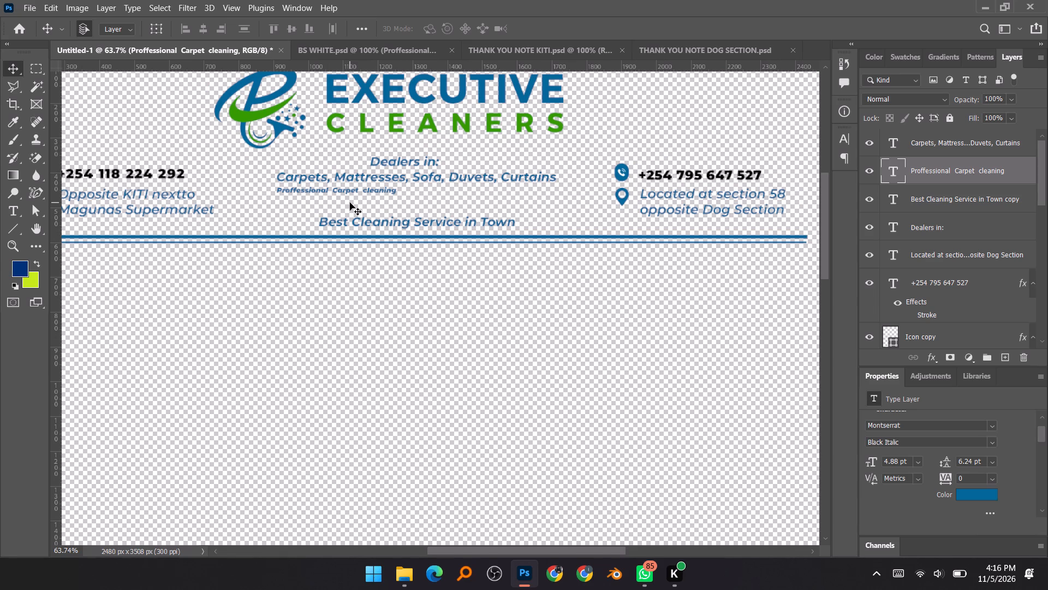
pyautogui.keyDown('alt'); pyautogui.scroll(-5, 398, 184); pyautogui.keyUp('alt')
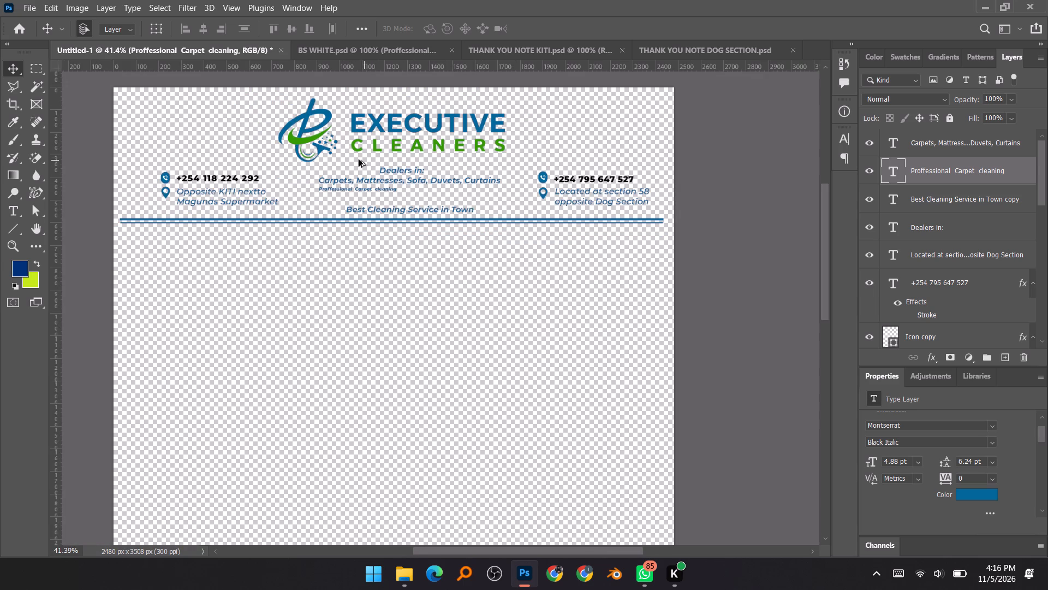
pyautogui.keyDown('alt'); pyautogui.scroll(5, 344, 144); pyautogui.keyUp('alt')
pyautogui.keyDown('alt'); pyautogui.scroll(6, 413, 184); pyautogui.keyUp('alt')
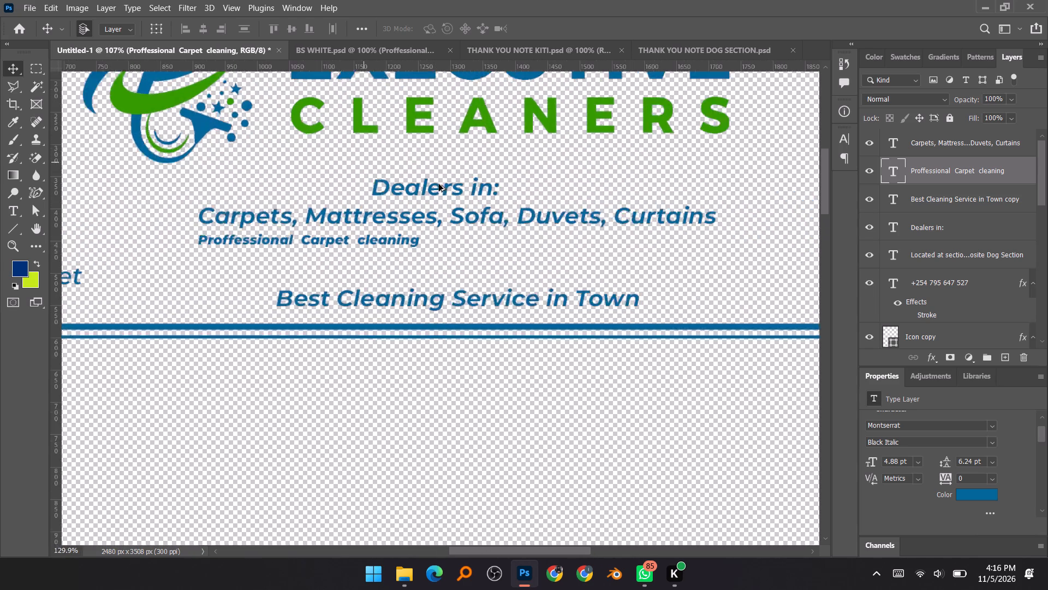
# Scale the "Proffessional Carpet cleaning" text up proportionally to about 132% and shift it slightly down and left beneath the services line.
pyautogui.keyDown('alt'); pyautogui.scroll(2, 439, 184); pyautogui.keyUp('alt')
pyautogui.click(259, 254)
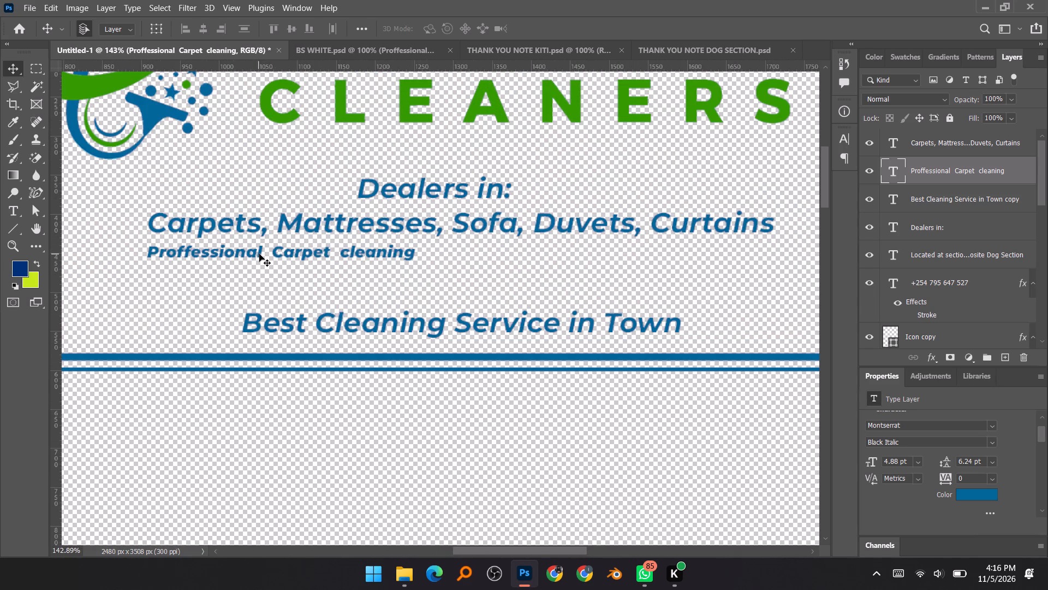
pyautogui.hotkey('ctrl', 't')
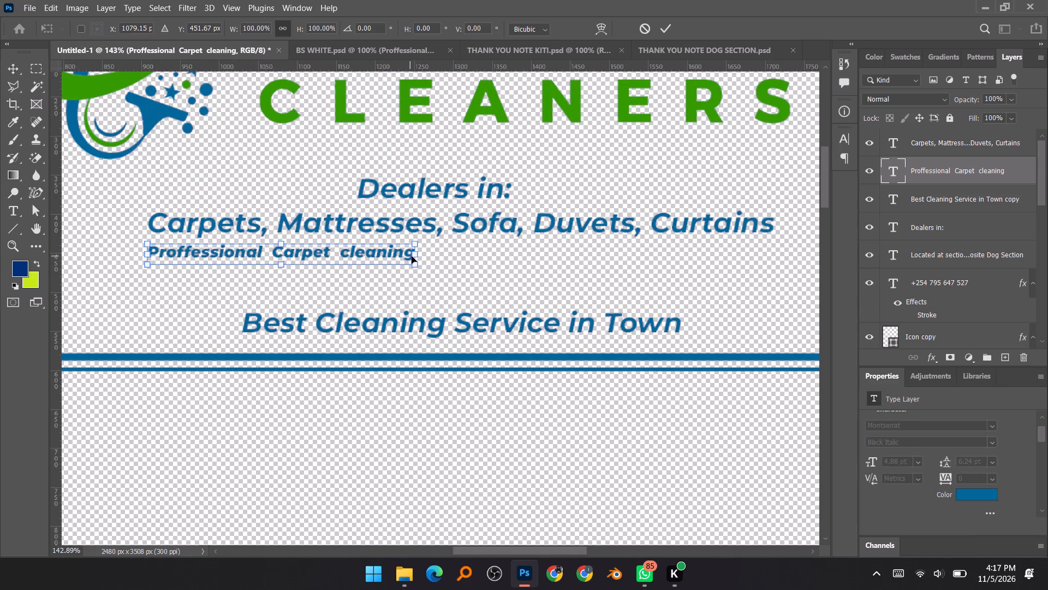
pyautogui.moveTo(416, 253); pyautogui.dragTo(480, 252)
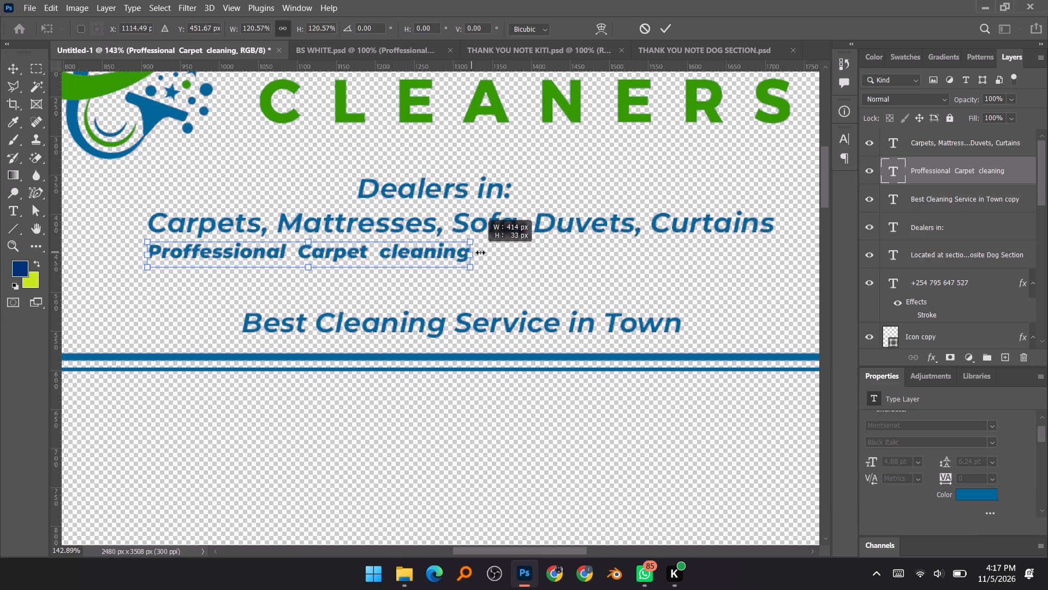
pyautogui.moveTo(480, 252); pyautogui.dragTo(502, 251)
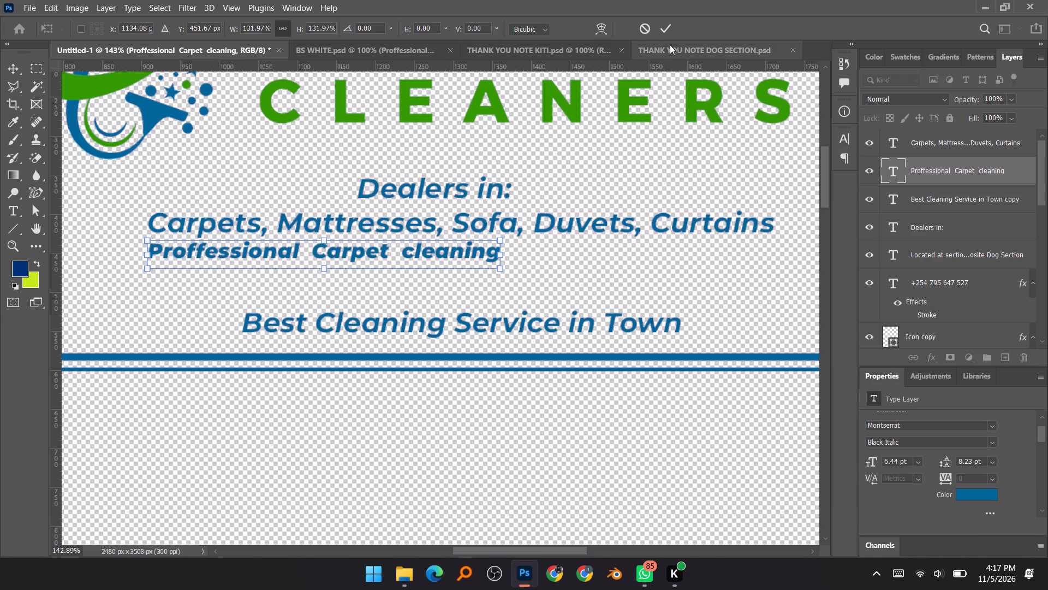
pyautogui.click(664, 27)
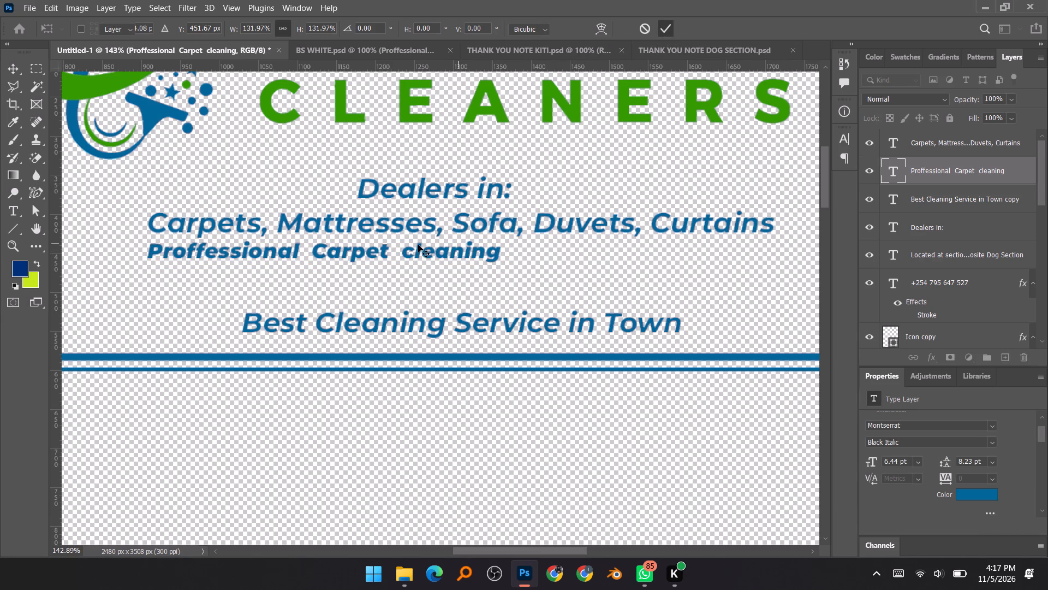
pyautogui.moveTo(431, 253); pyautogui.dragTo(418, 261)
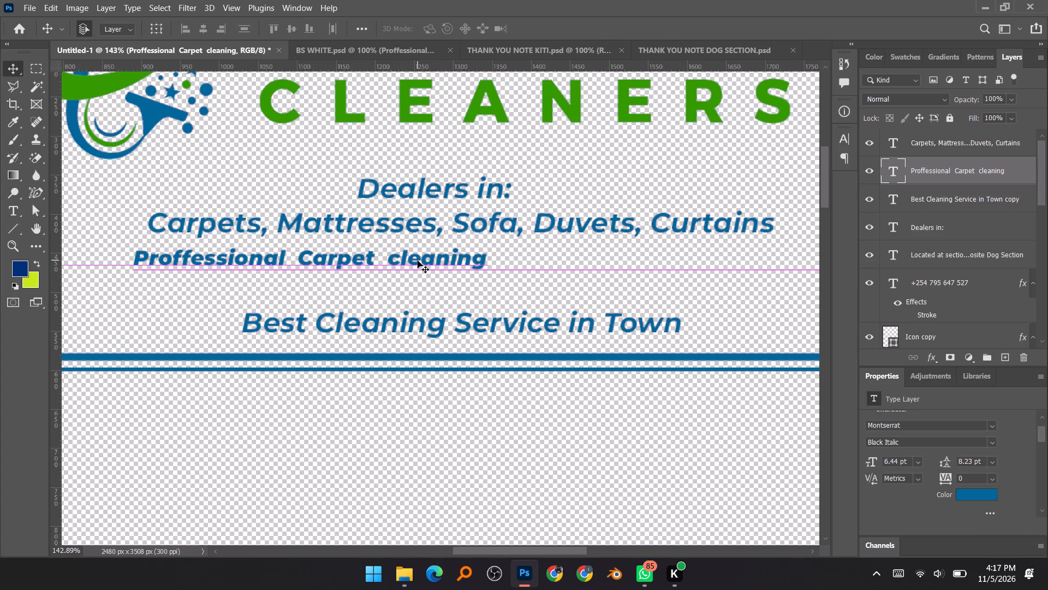
# Delete the "Proffessional Carpet cleaning" text layer from the letterhead.
pyautogui.press('BackSpace')
# Add "Cleaning" after "Carpets" in the services line so the first item reads "Carpets Cleaning".
pyautogui.doubleClick(259, 226)
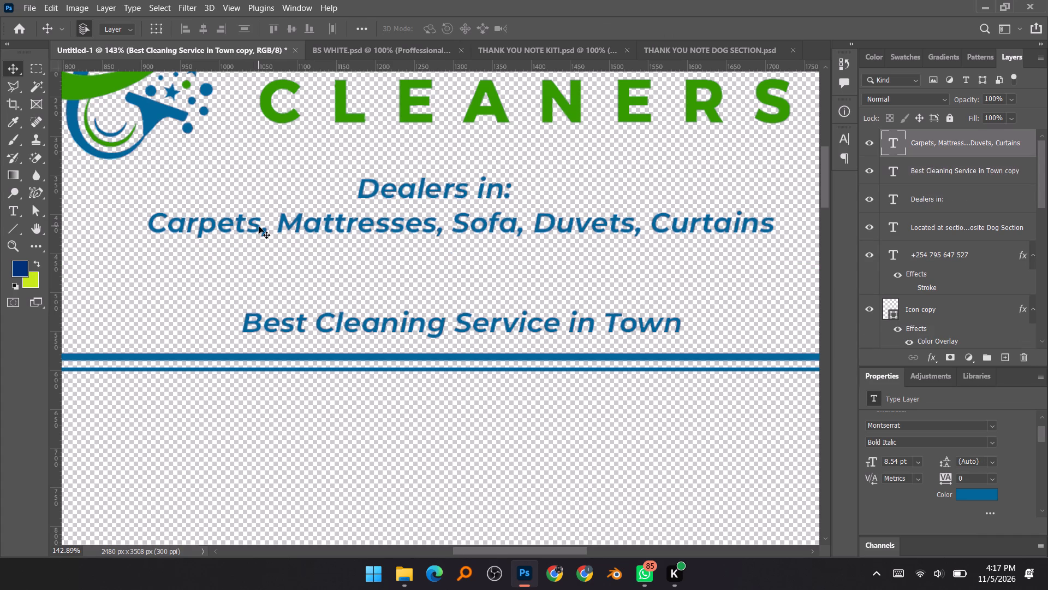
pyautogui.click(262, 231)
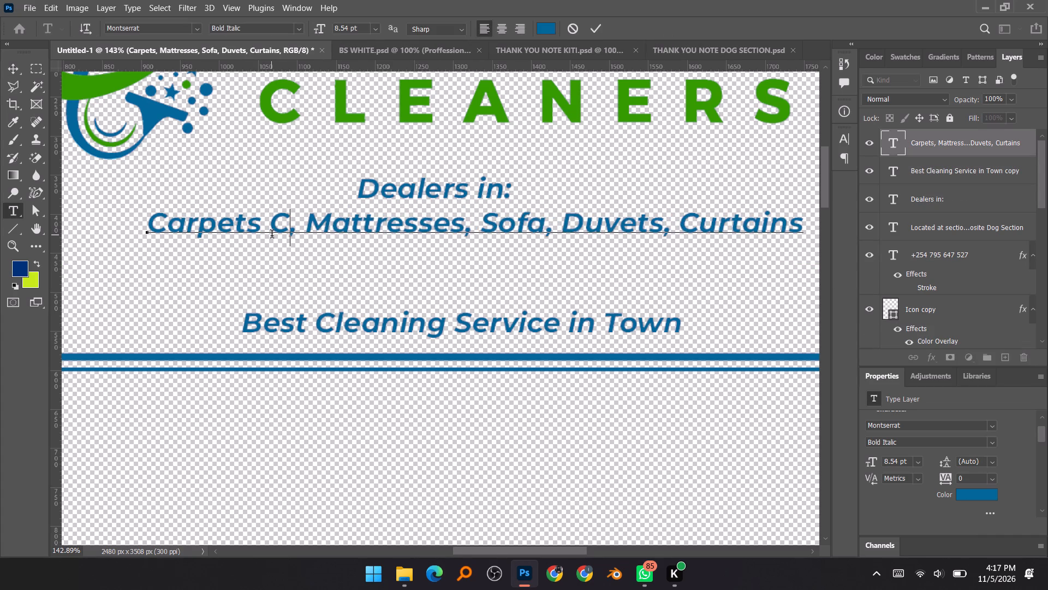
pyautogui.write('leaning')
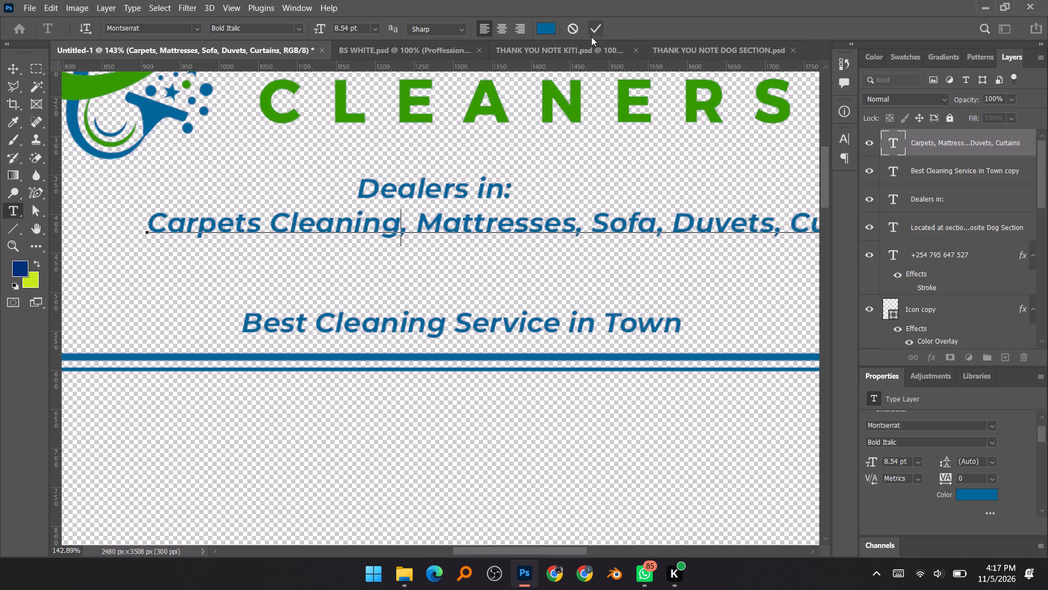
pyautogui.click(593, 29)
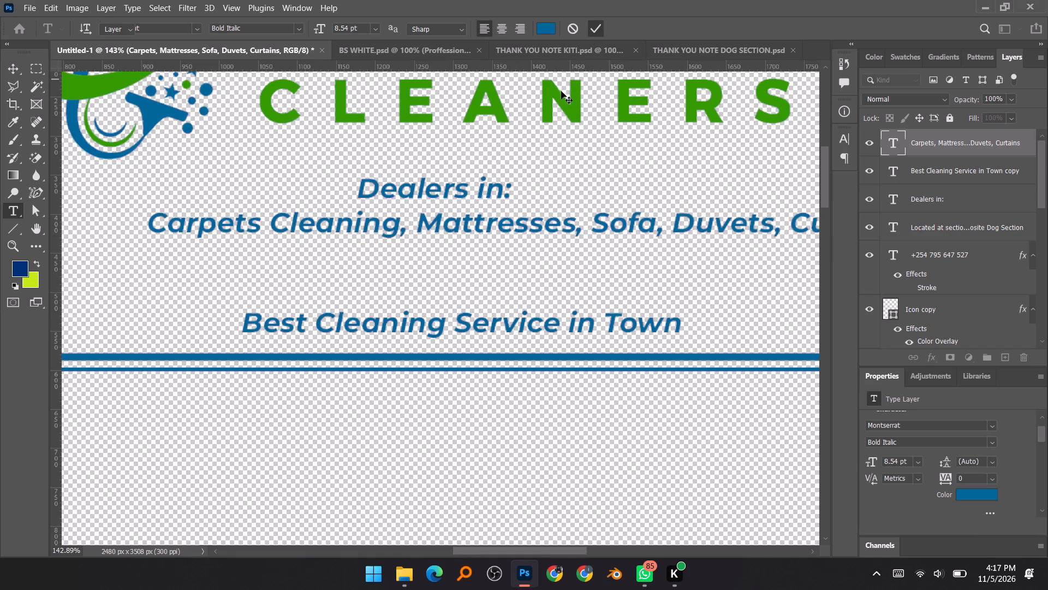
# Consult the business card's services list, and replace "Mattresses" in the letterhead's services line with "Blankets & Duvet".
pyautogui.click(540, 49)
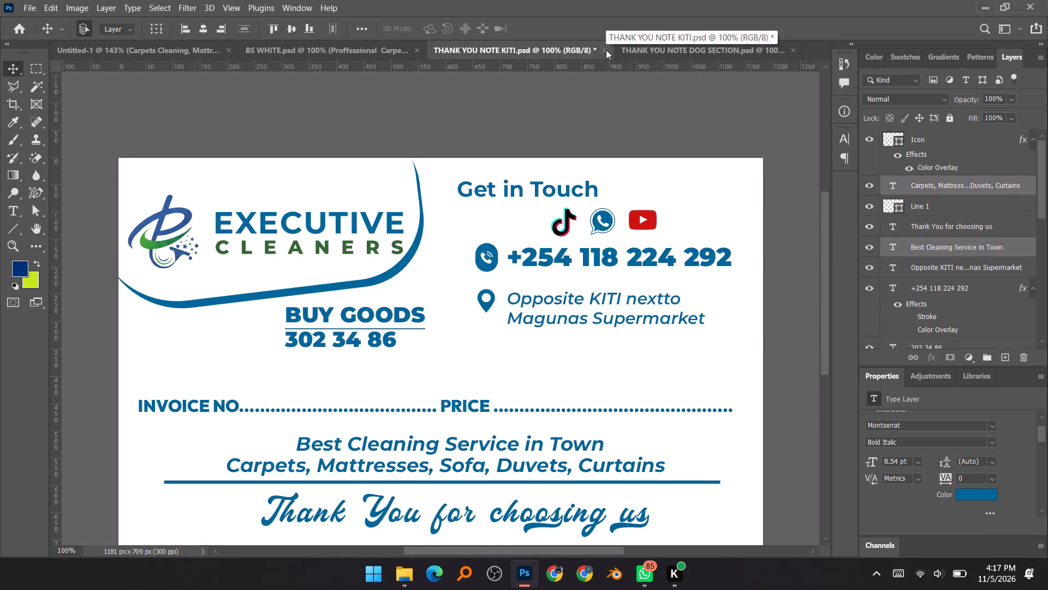
pyautogui.click(297, 44)
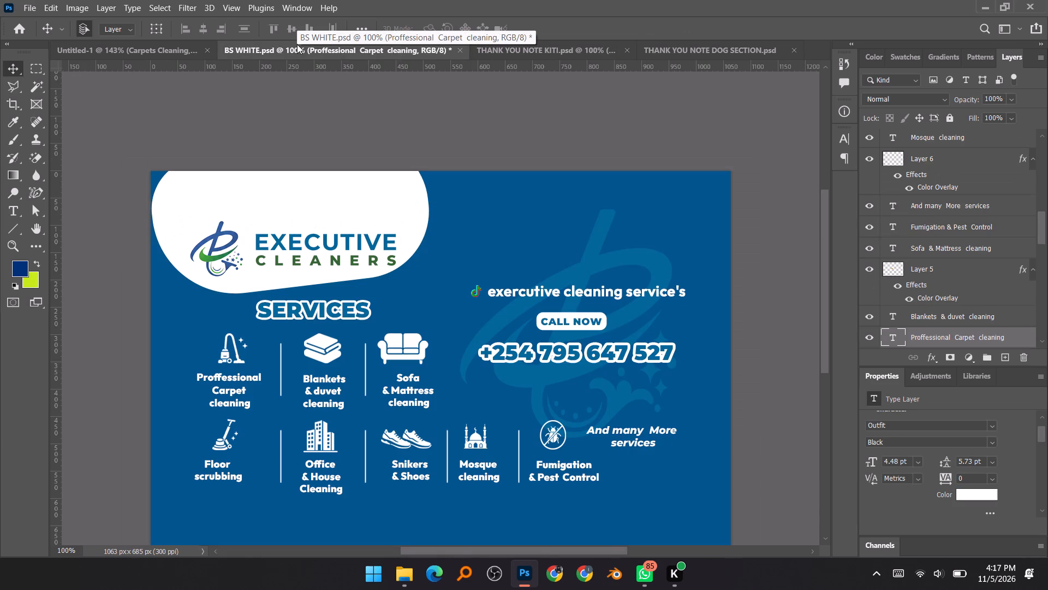
pyautogui.click(154, 40)
pyautogui.click(155, 50)
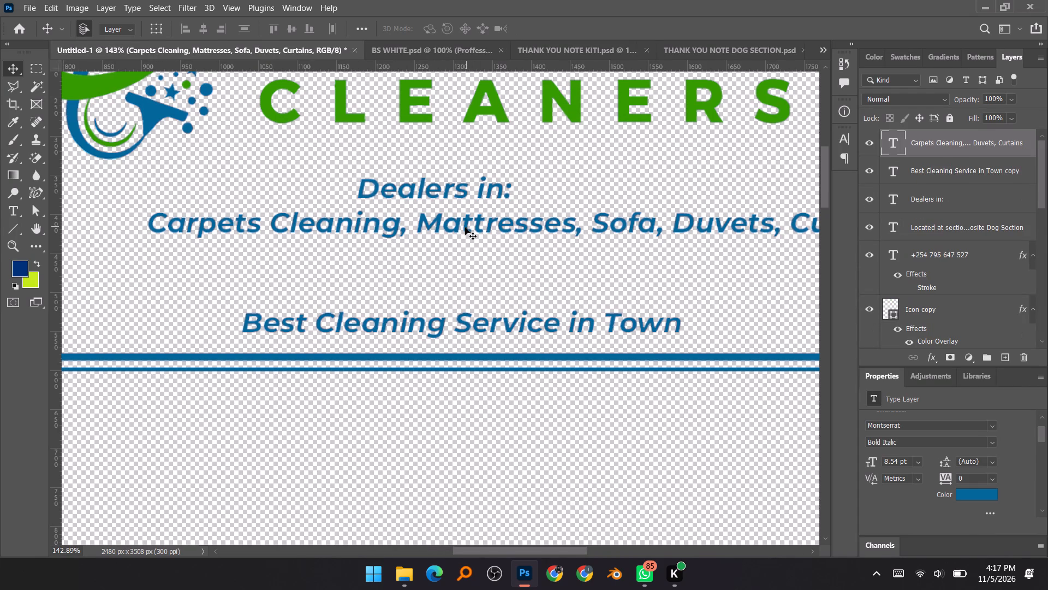
pyautogui.keyDown('alt'); pyautogui.scroll(-5, 465, 227); pyautogui.keyUp('alt')
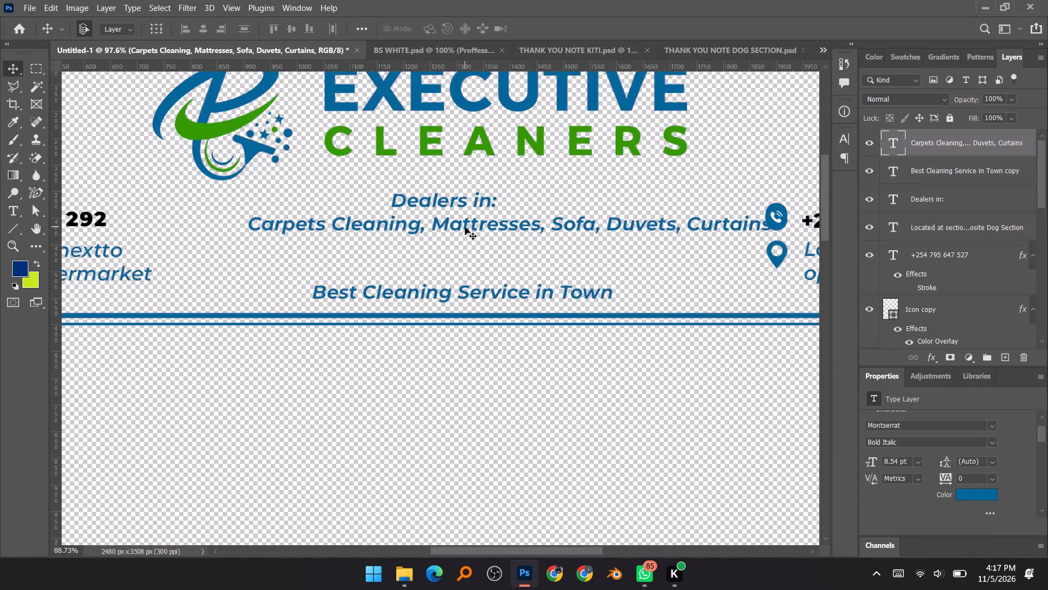
pyautogui.keyDown('alt'); pyautogui.scroll(-1, 465, 227); pyautogui.keyUp('alt')
pyautogui.keyDown('alt'); pyautogui.scroll(4, 505, 214); pyautogui.keyUp('alt')
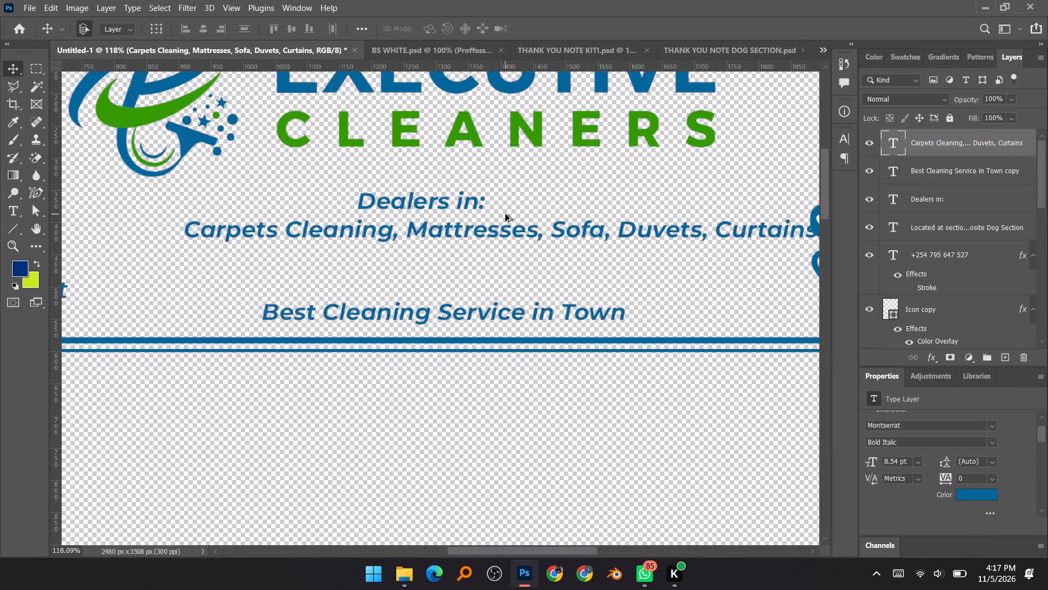
pyautogui.doubleClick(484, 235)
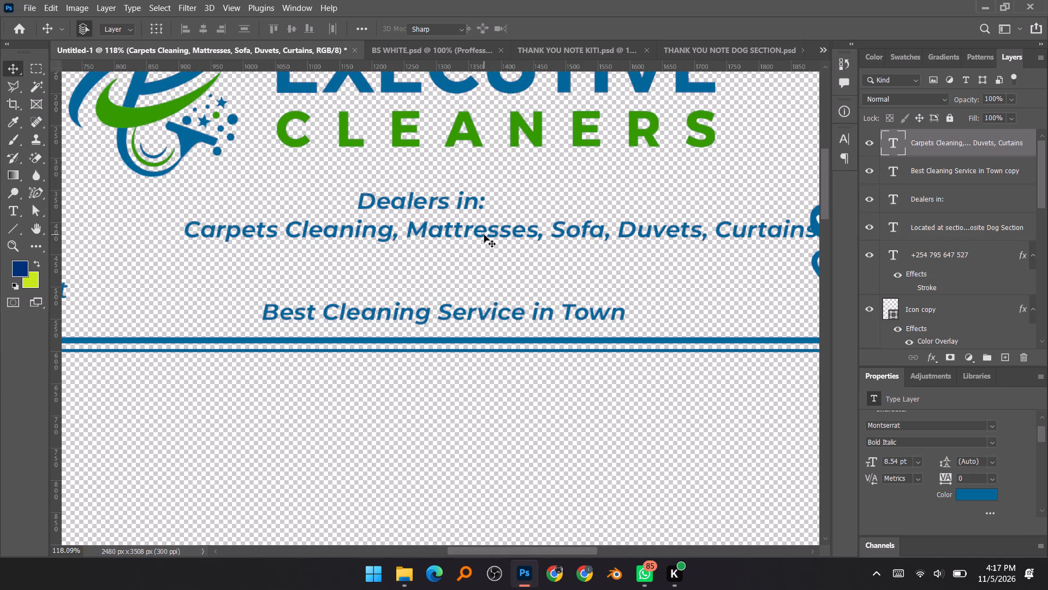
pyautogui.moveTo(537, 233); pyautogui.dragTo(507, 233)
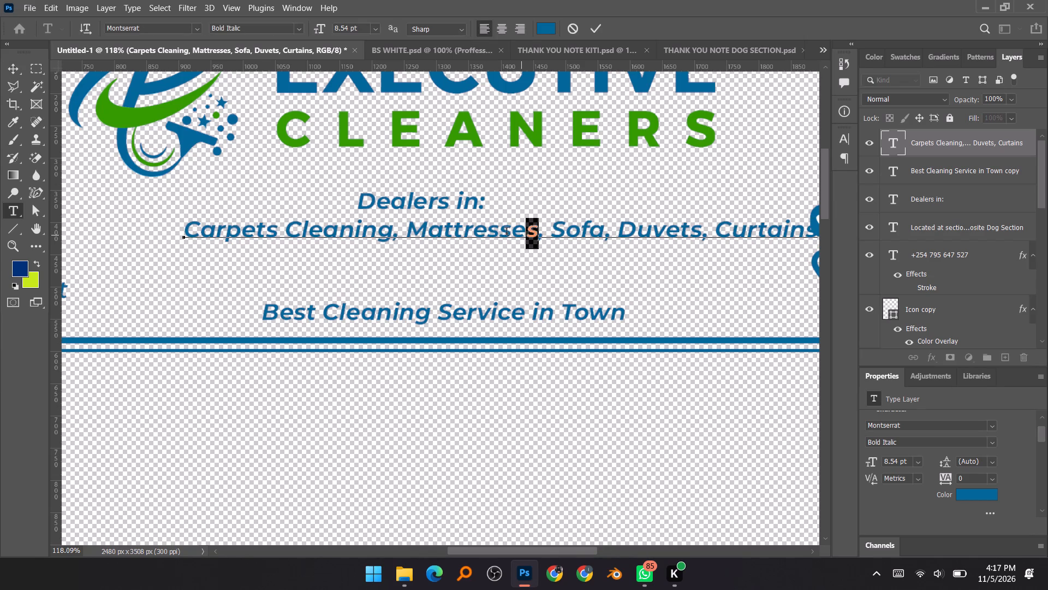
pyautogui.moveTo(507, 233); pyautogui.dragTo(408, 233)
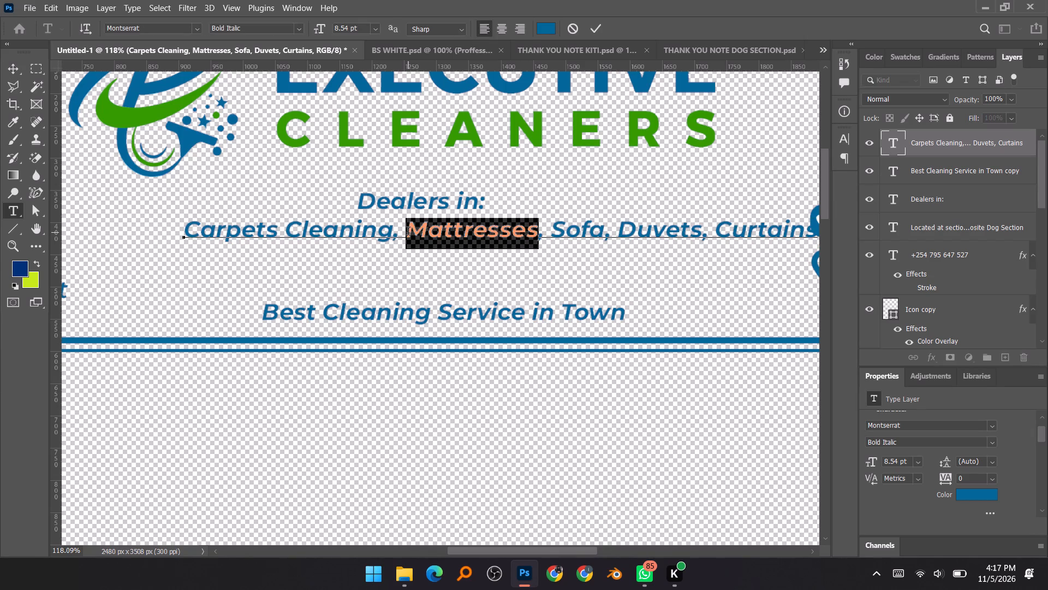
pyautogui.write('lankets')
pyautogui.press('space')
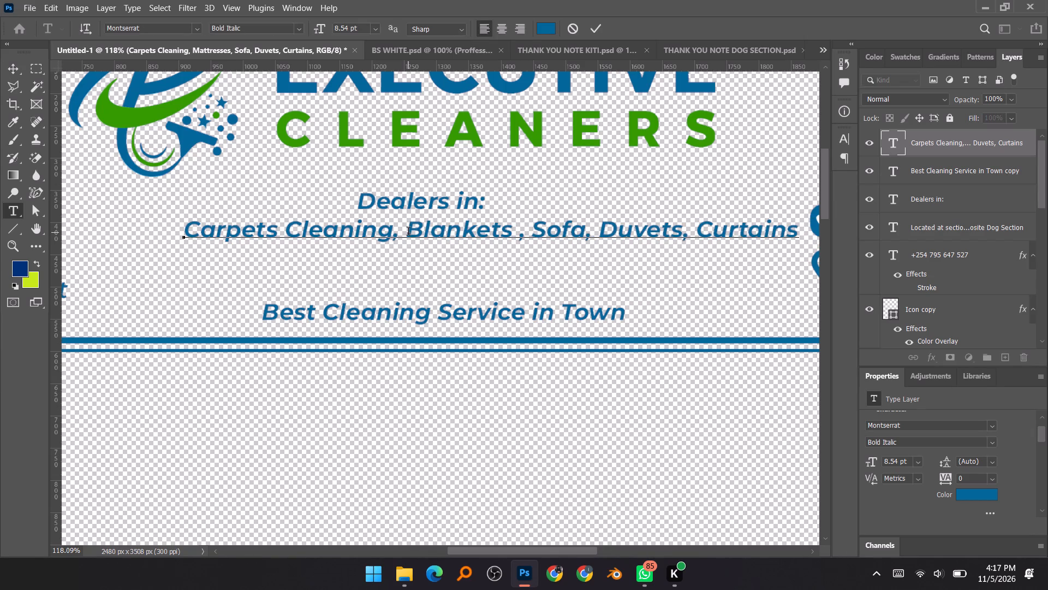
pyautogui.hotkey('shift', '&')
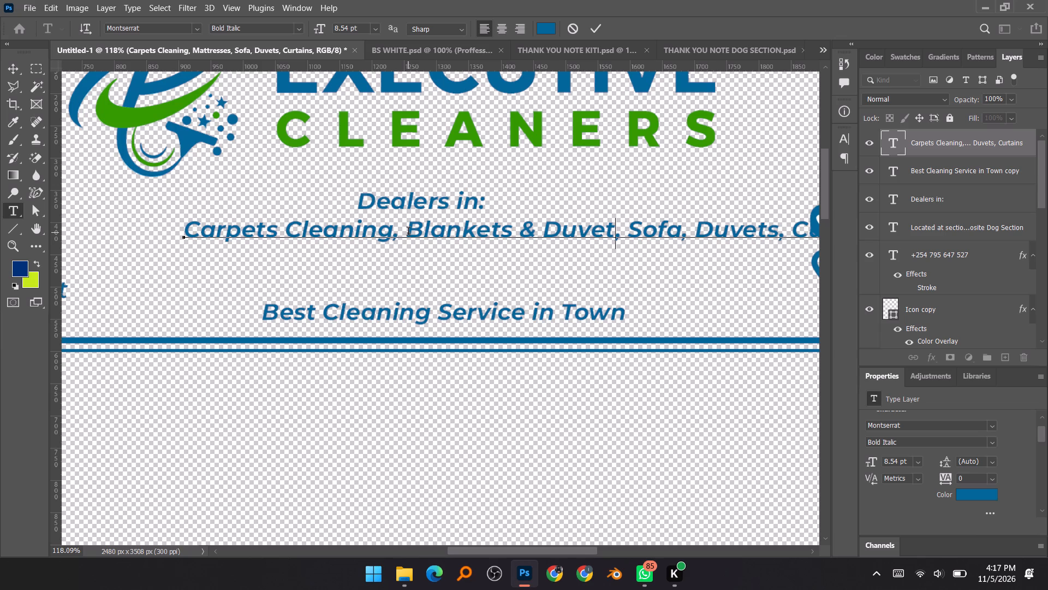
# Check the business card's wording again, and replace "Sofa" in the letterhead's services line with "Mattress".
pyautogui.click(458, 52)
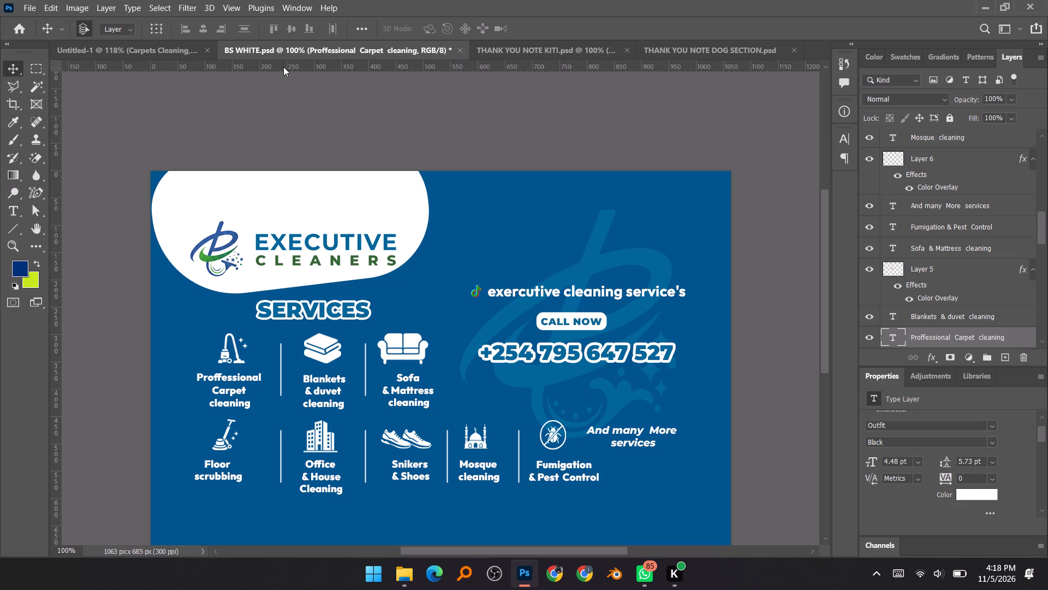
pyautogui.click(172, 51)
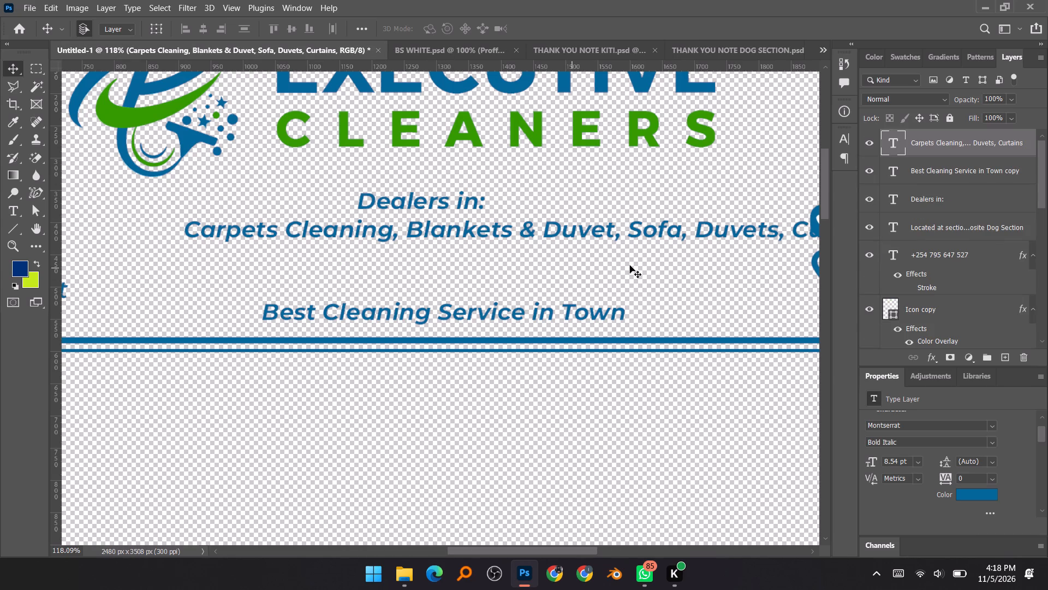
pyautogui.doubleClick(643, 232)
pyautogui.moveTo(634, 232); pyautogui.dragTo(676, 232)
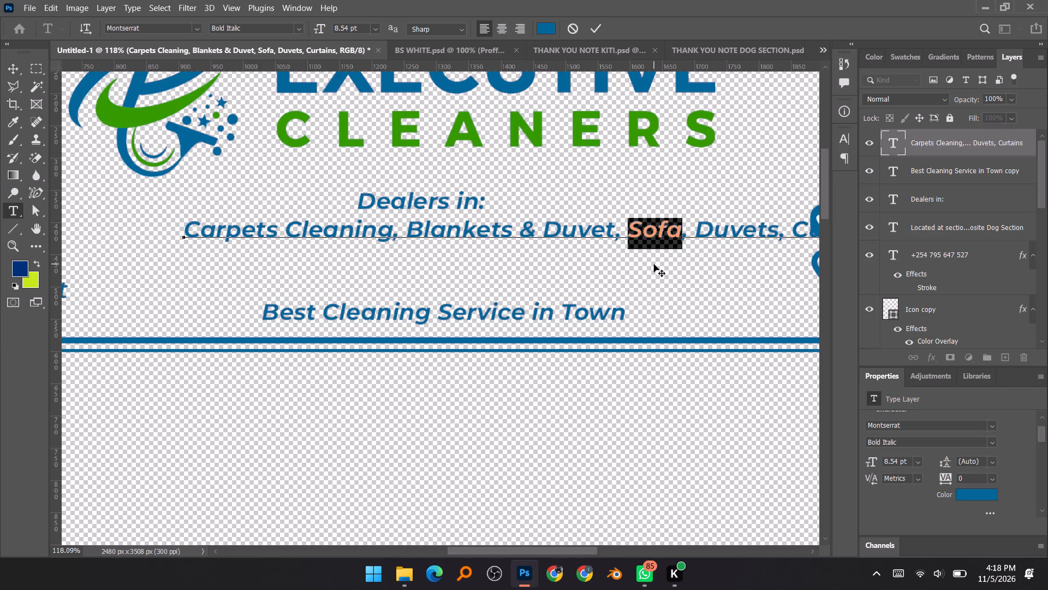
pyautogui.write('att')
pyautogui.write('ress')
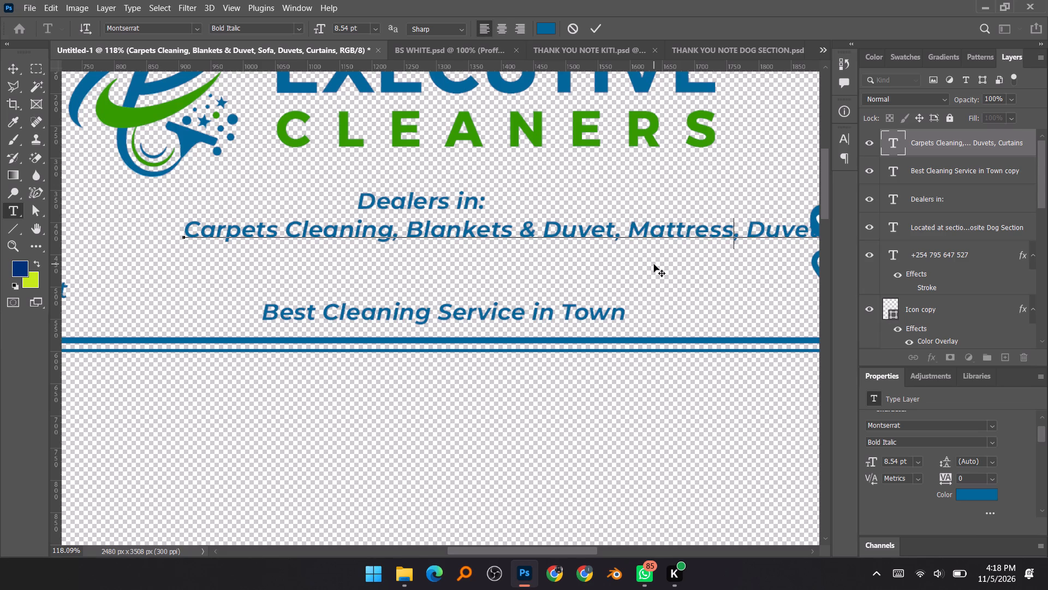
# Recheck the business card's services, and insert "Sofa &" before "Mattress" in the letterhead's services line.
pyautogui.click(443, 45)
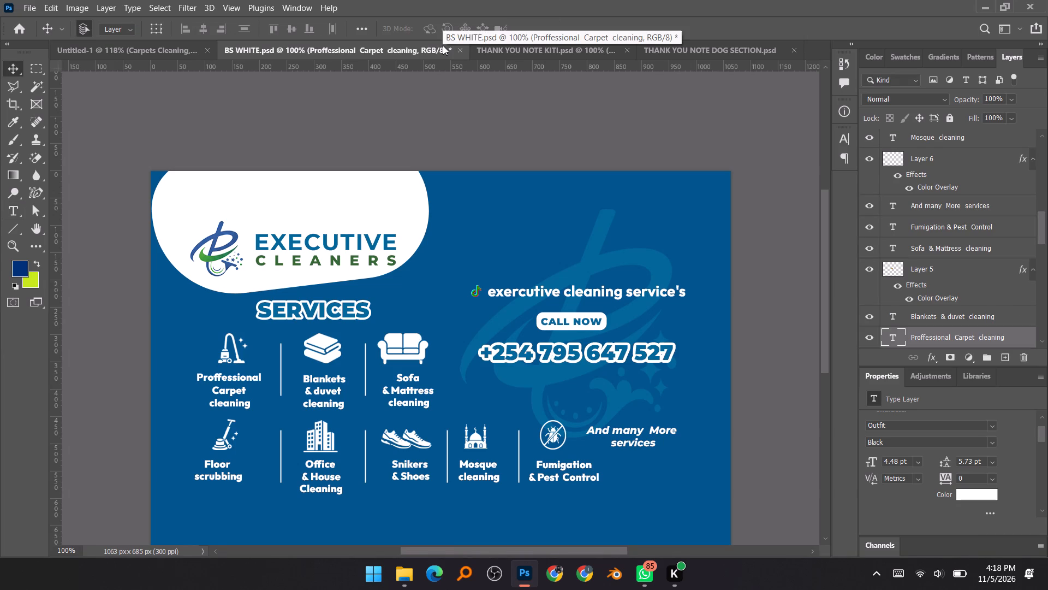
pyautogui.click(183, 46)
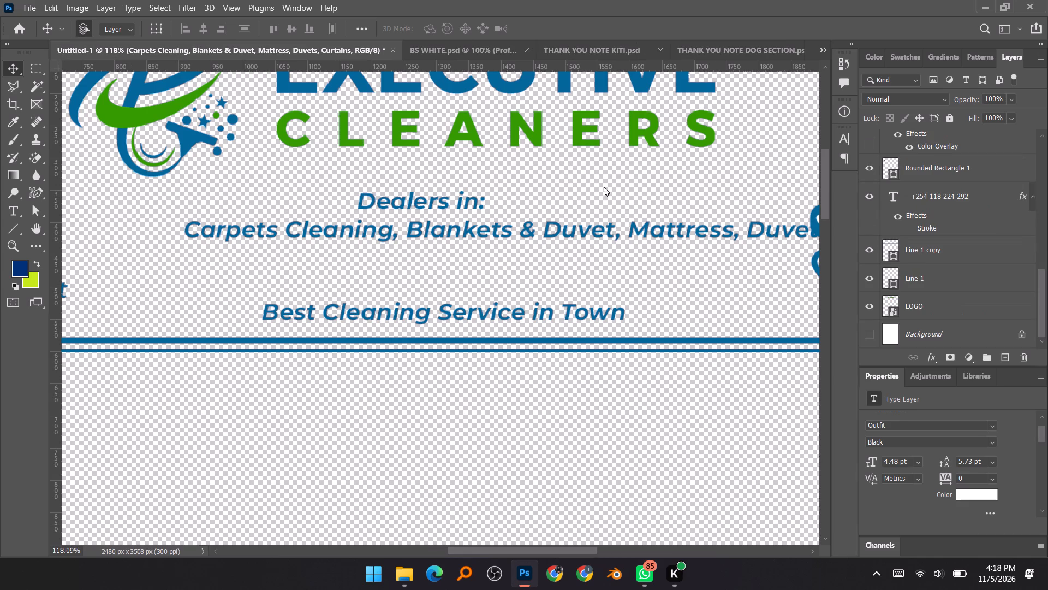
pyautogui.doubleClick(632, 231)
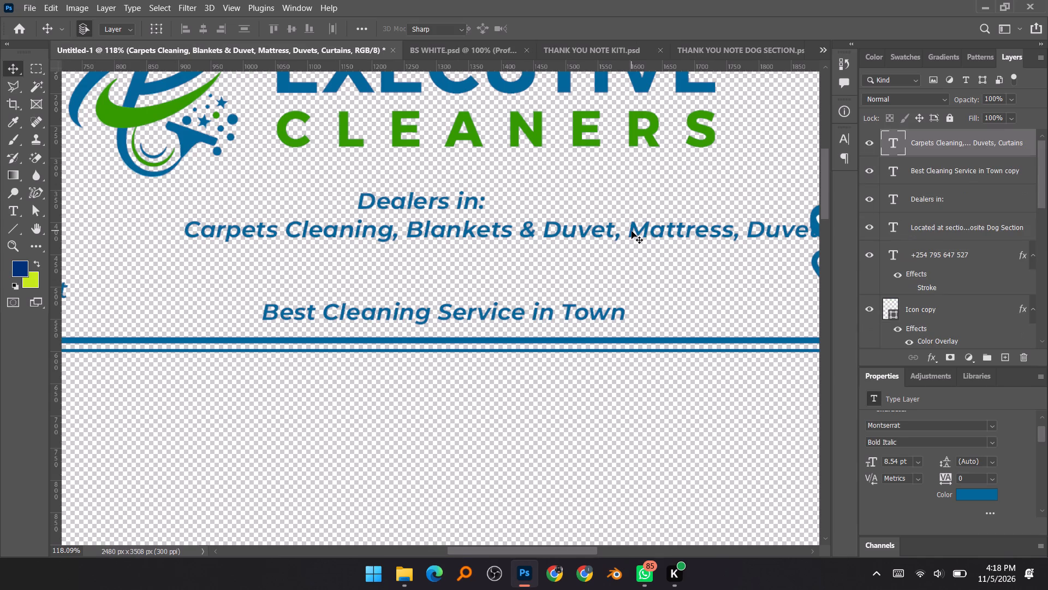
pyautogui.click(633, 231)
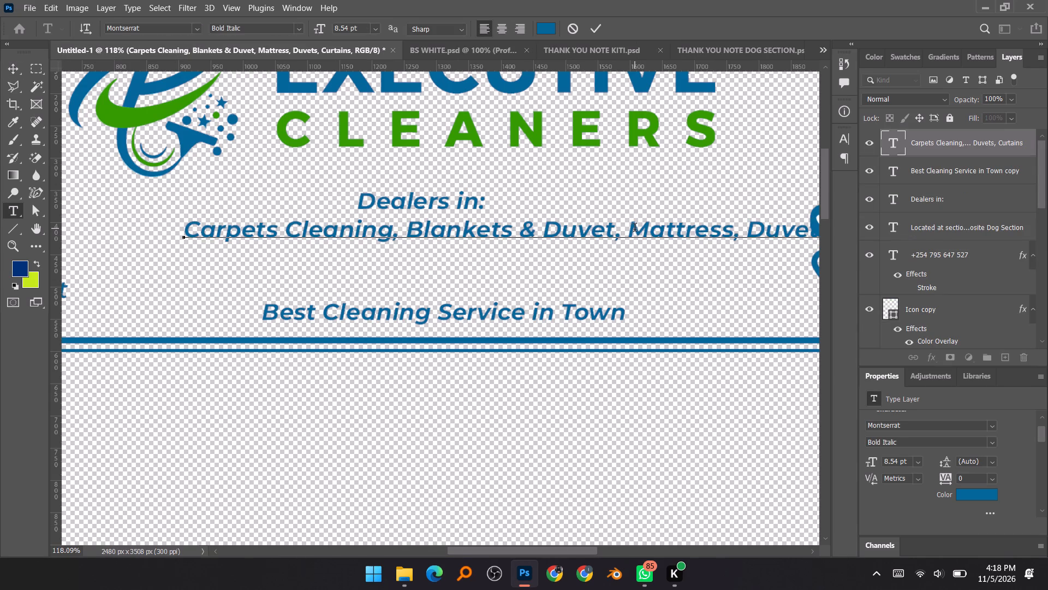
pyautogui.press('space')
pyautogui.hotkey('shift', '&')
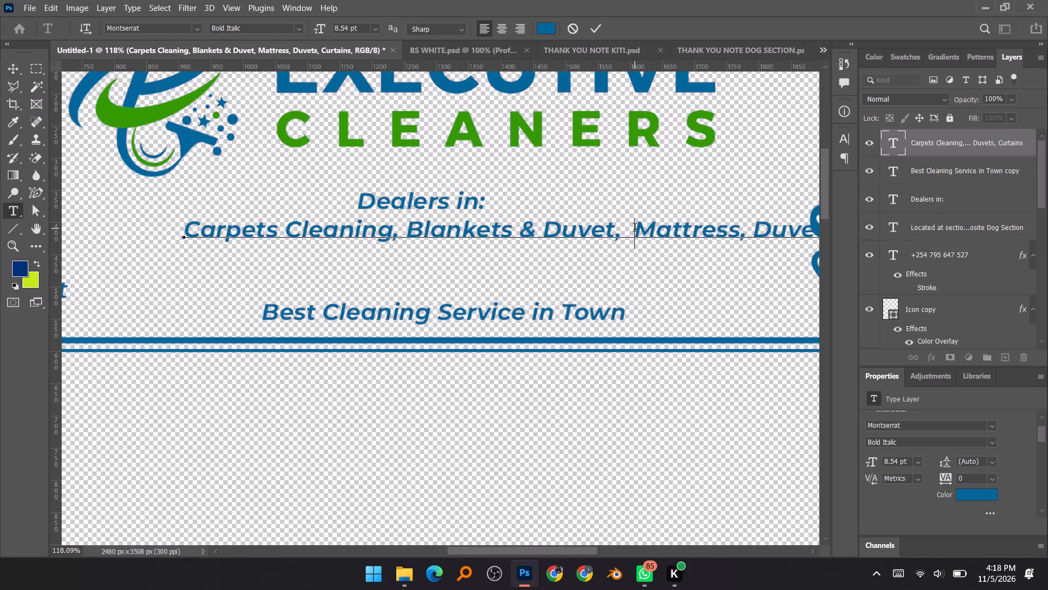
pyautogui.press('space')
pyautogui.press('Left')
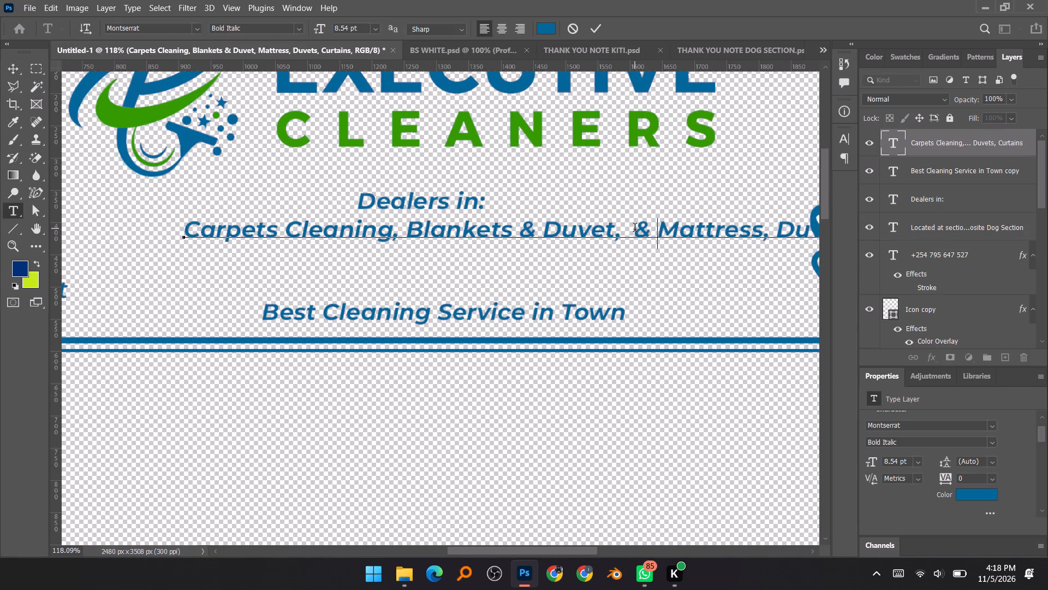
pyautogui.press('Left')
pyautogui.press('Left')
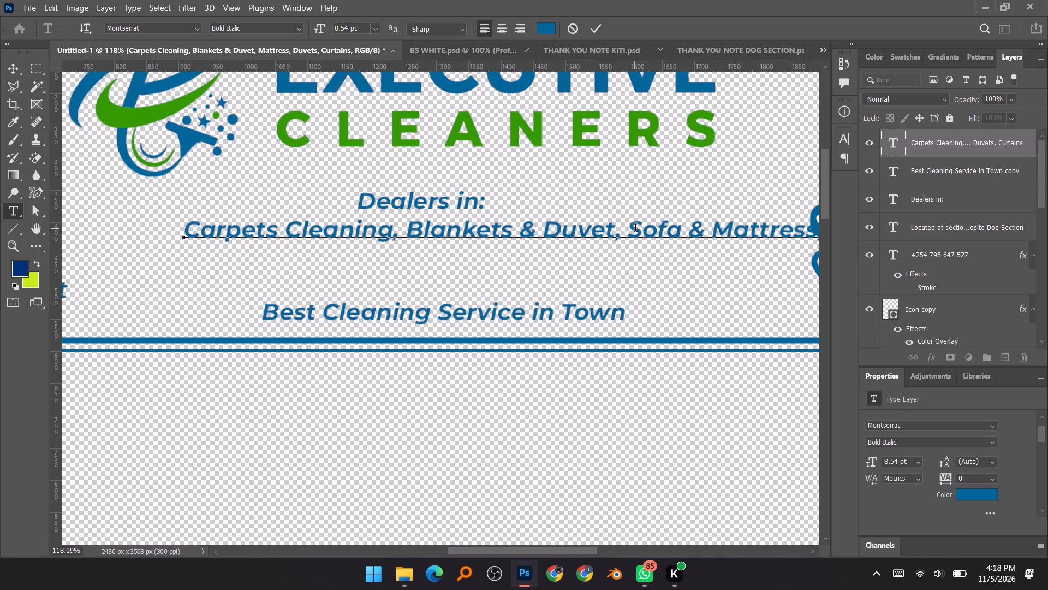
pyautogui.click(597, 25)
# Move the services line left and slightly up, closer beneath the "Dealers in:" heading.
pyautogui.moveTo(571, 232); pyautogui.dragTo(564, 230)
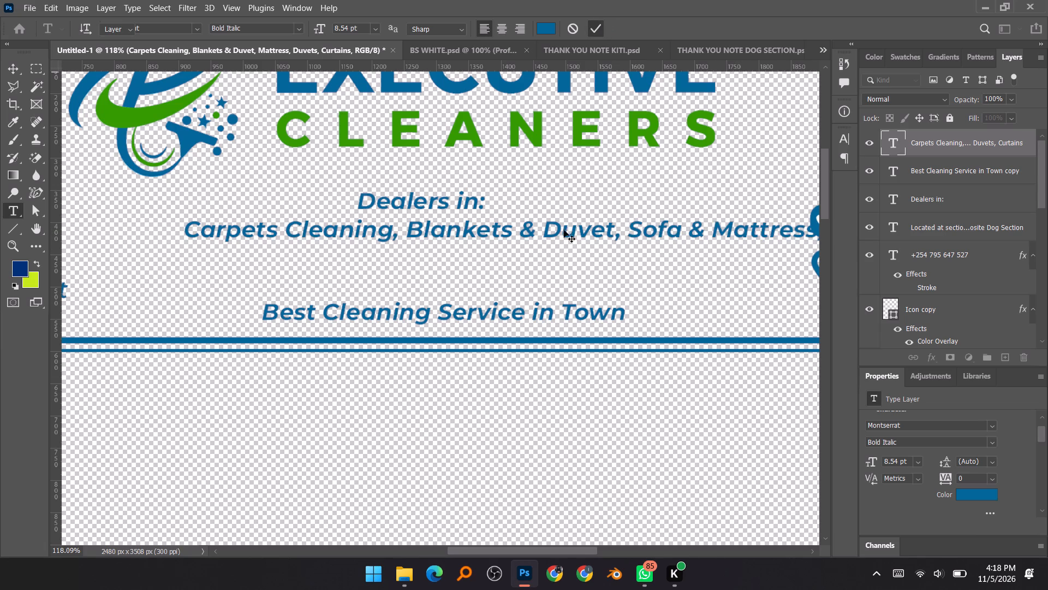
pyautogui.moveTo(564, 230); pyautogui.dragTo(490, 228)
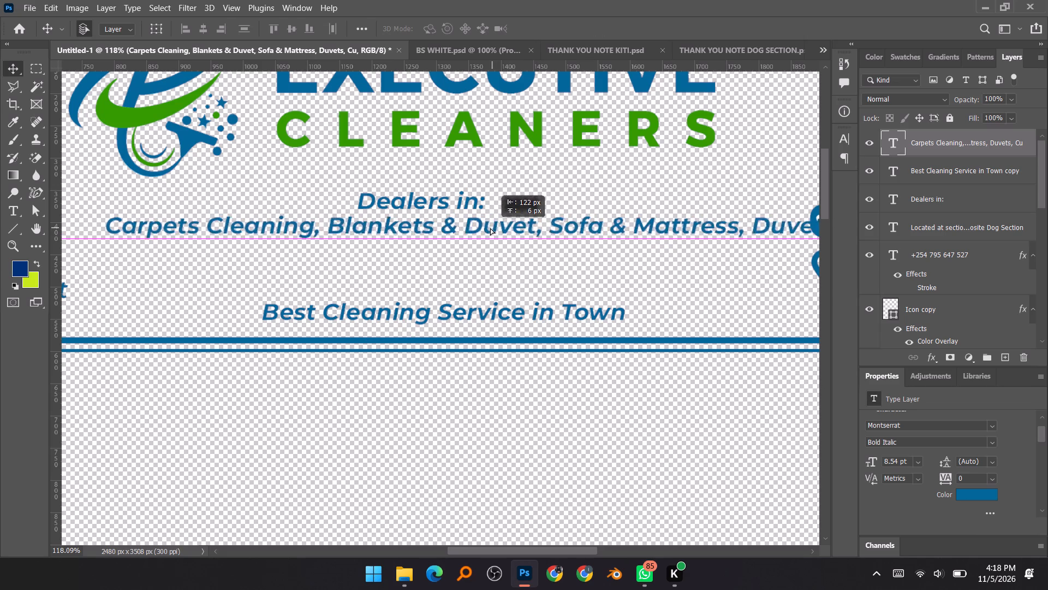
pyautogui.moveTo(490, 228); pyautogui.dragTo(477, 227)
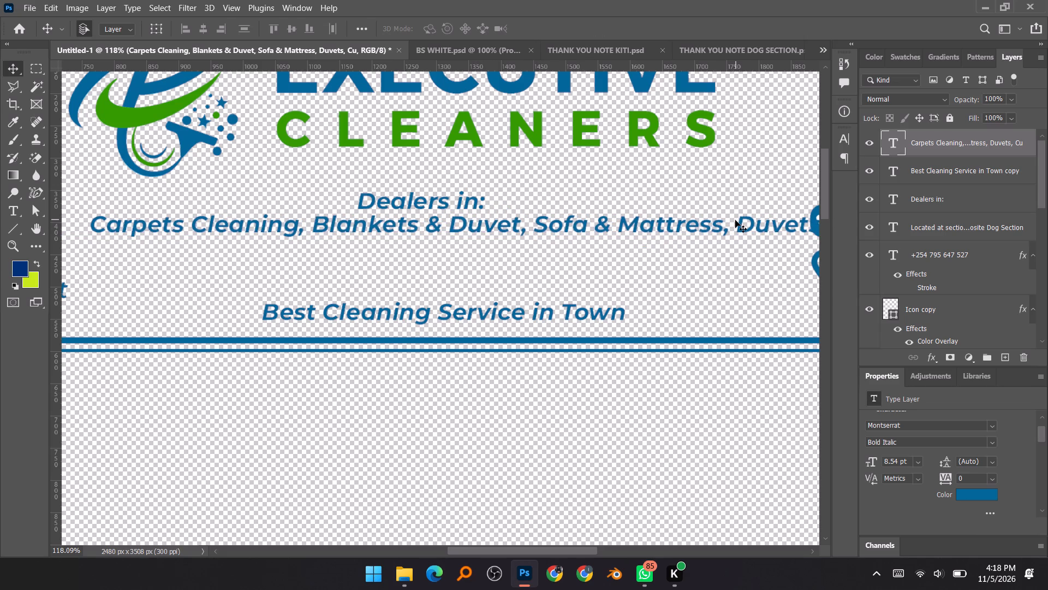
# Break the letterhead's services line before "Duvets" so that "Duvets, Curtains" starts a second line.
pyautogui.doubleClick(735, 220)
pyautogui.click(741, 227)
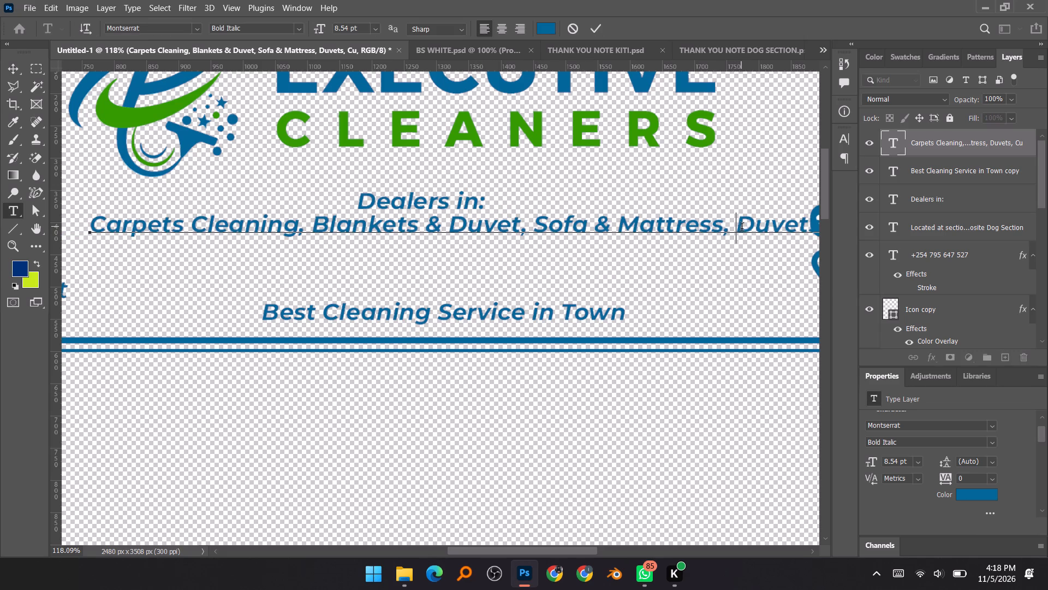
pyautogui.press('Return')
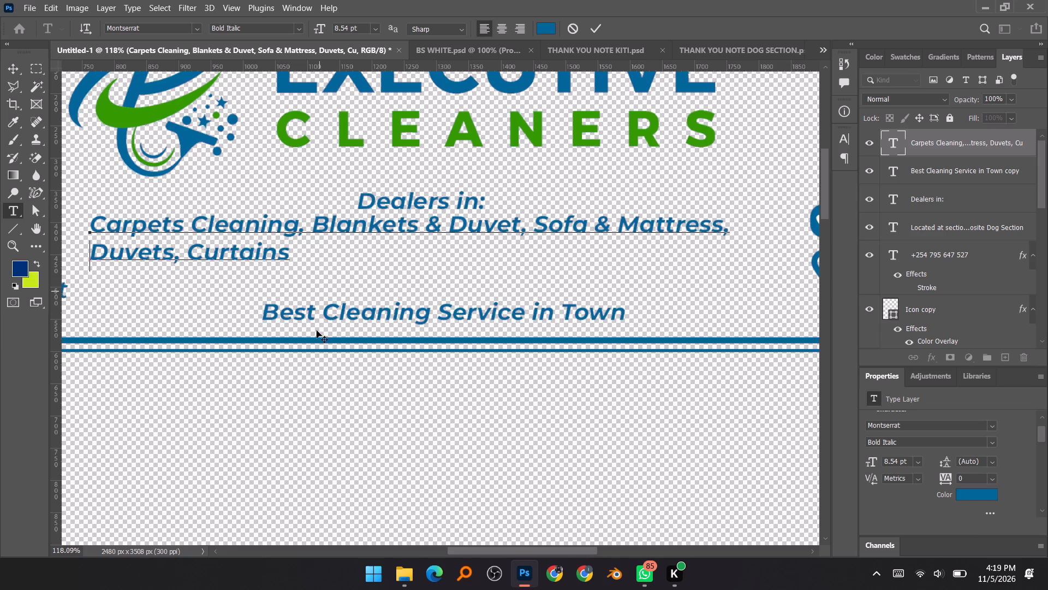
# Consult the business card's services list, and replace "Duvets, Curtains" in the letterhead's services text with "Floor scrubbing,".
pyautogui.click(452, 49)
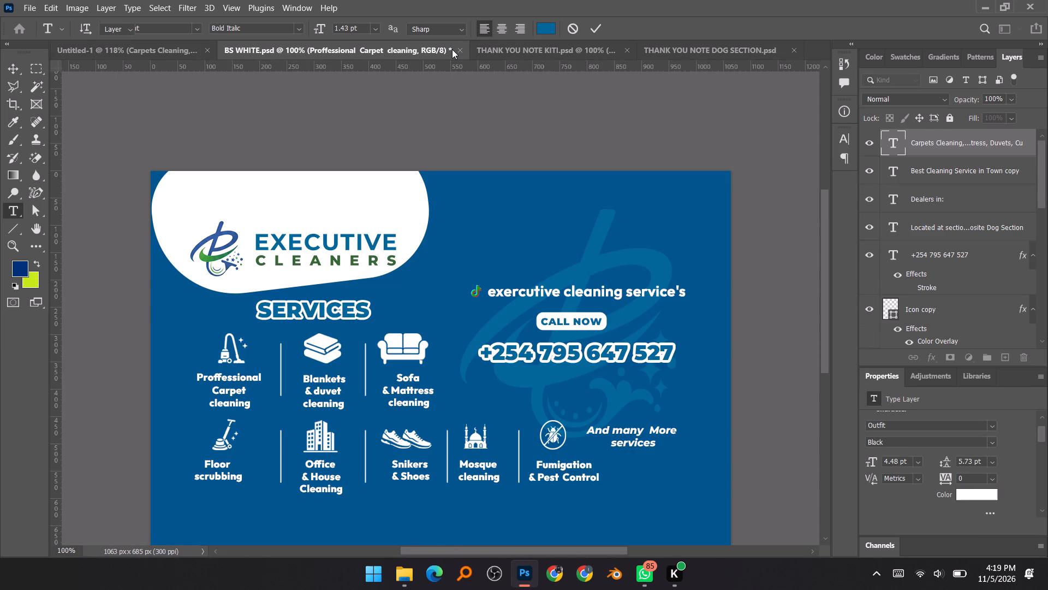
pyautogui.click(151, 50)
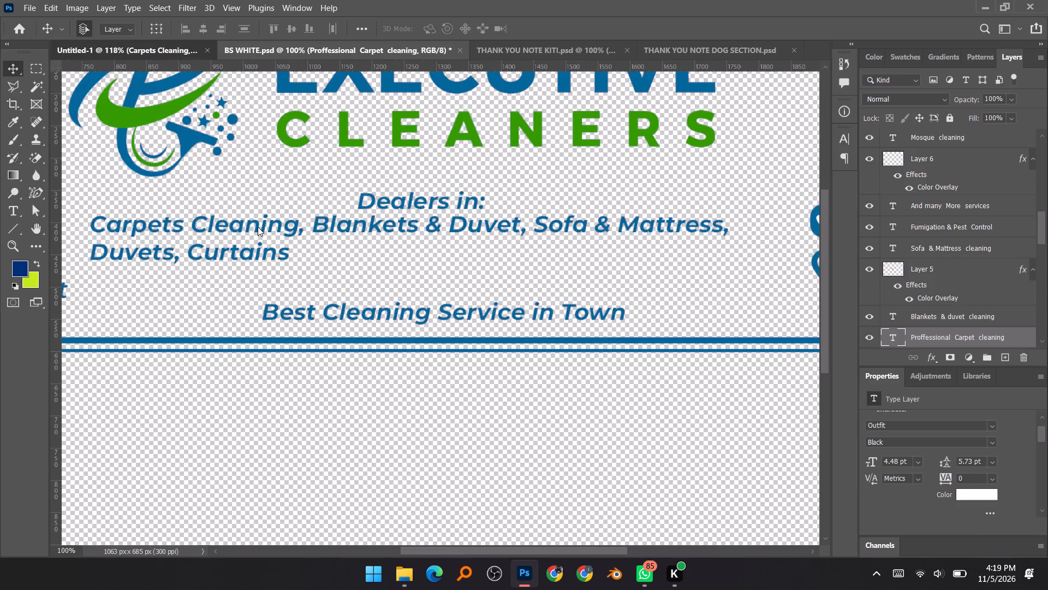
pyautogui.doubleClick(162, 249)
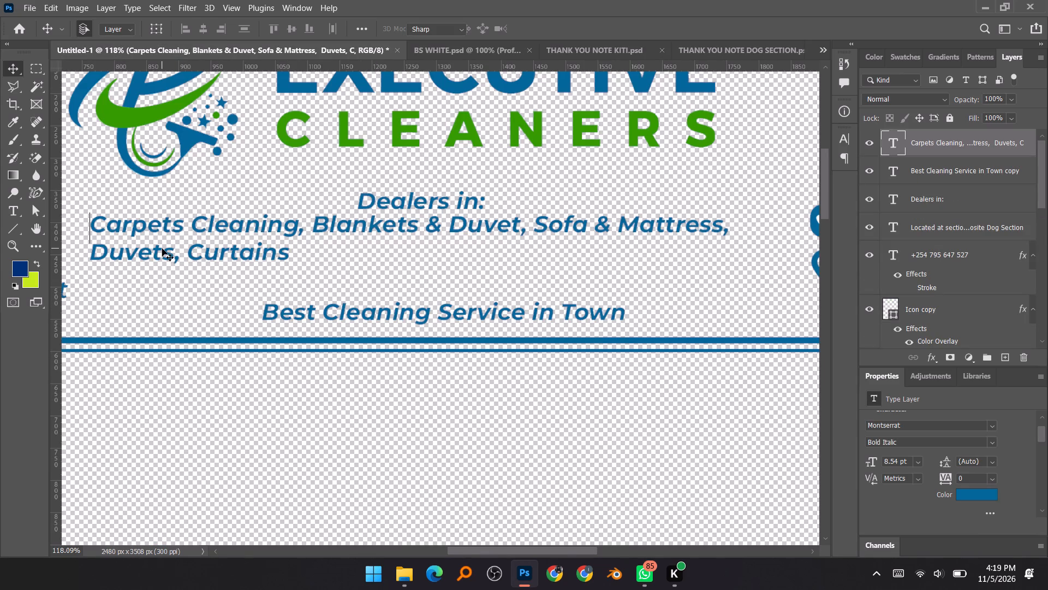
pyautogui.moveTo(90, 257); pyautogui.dragTo(194, 253)
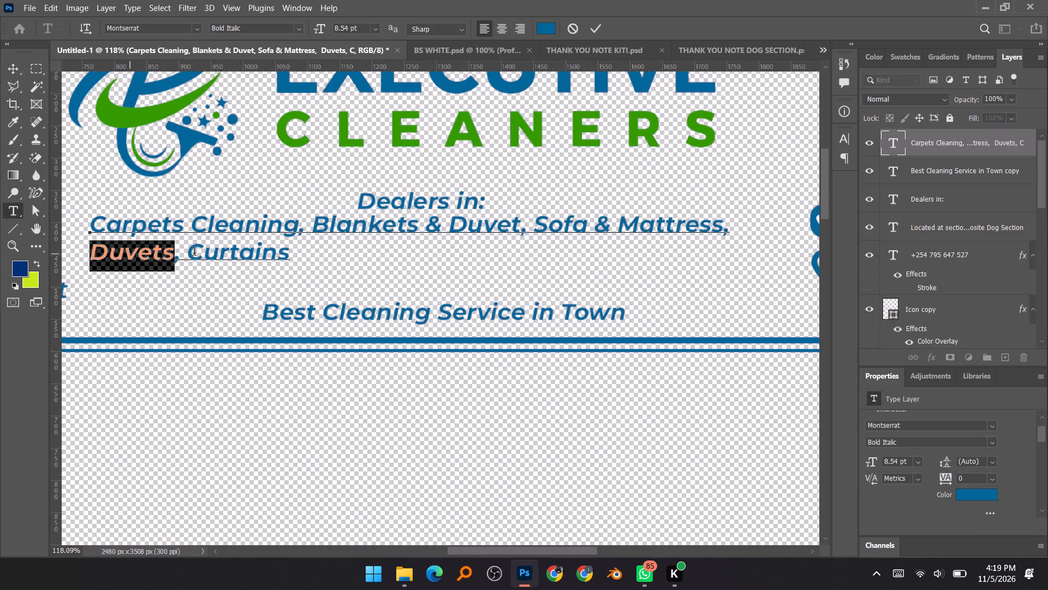
pyautogui.moveTo(194, 253); pyautogui.dragTo(288, 255)
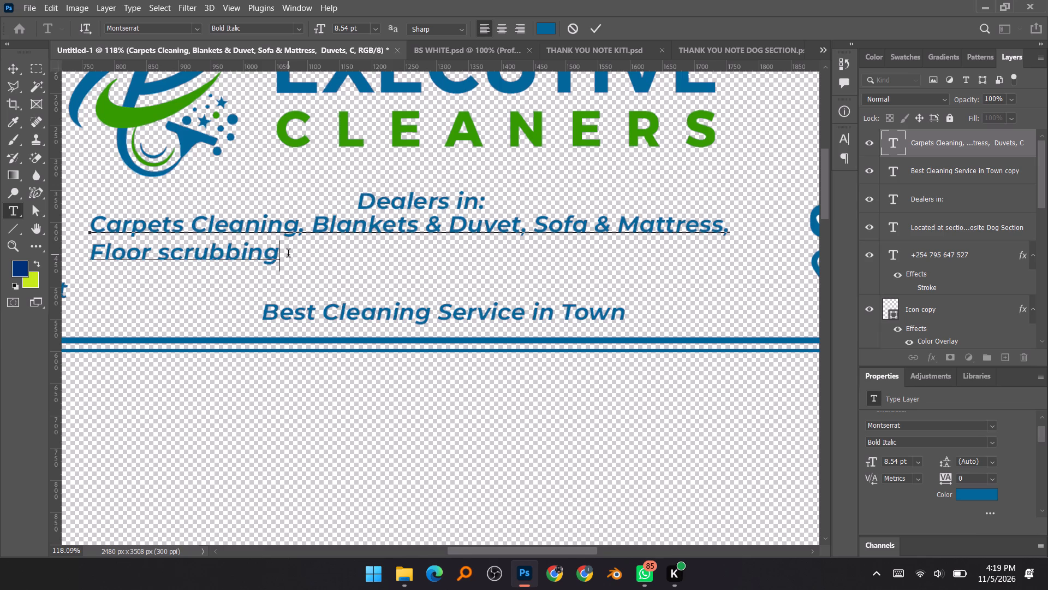
pyautogui.press(',')
# Check the business card's services again, and add "Office & House cleaning," after "Floor scrubbing," in the letterhead's services text.
pyautogui.click(443, 49)
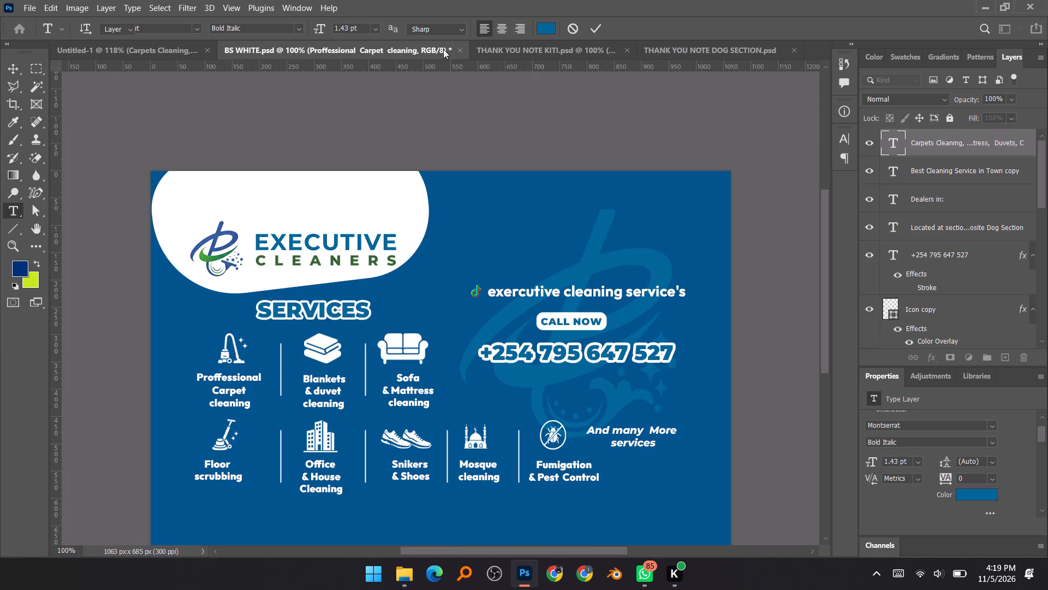
pyautogui.click(151, 51)
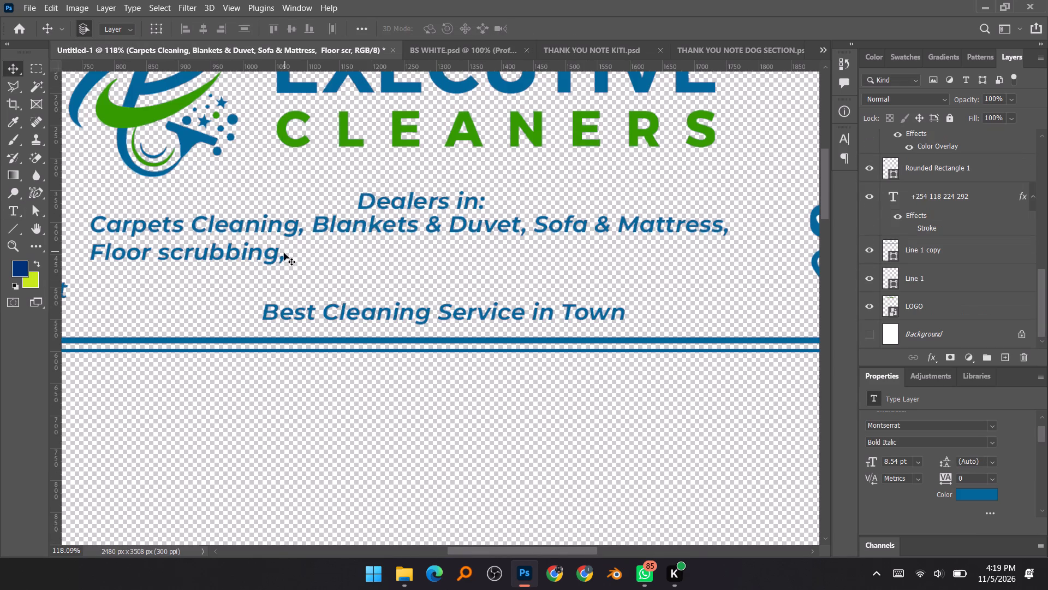
pyautogui.doubleClick(279, 256)
pyautogui.click(284, 259)
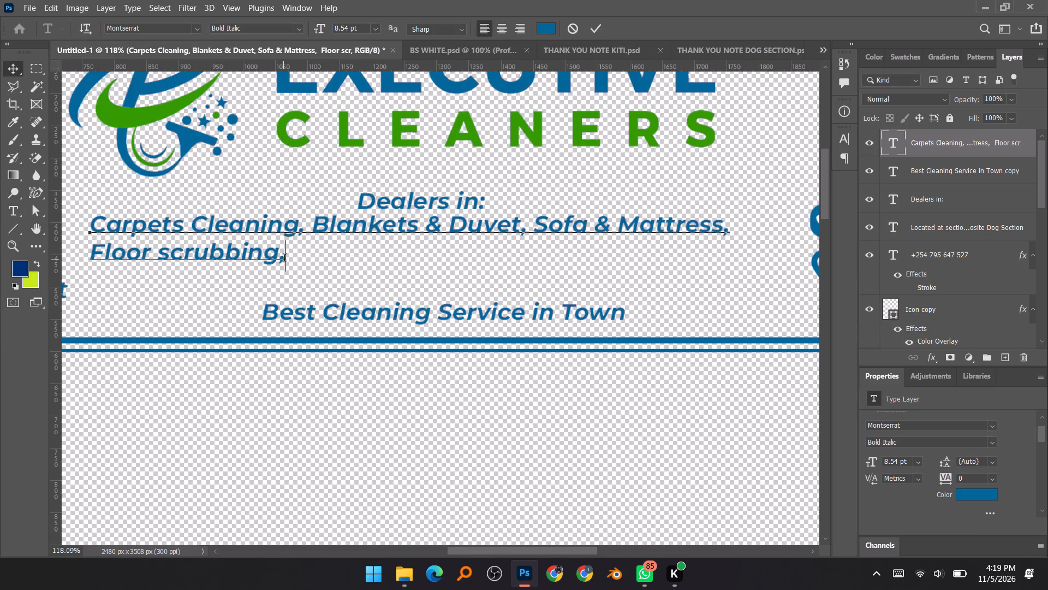
pyautogui.press('space')
pyautogui.write('ffice')
pyautogui.press('space')
pyautogui.hotkey('shift', '&')
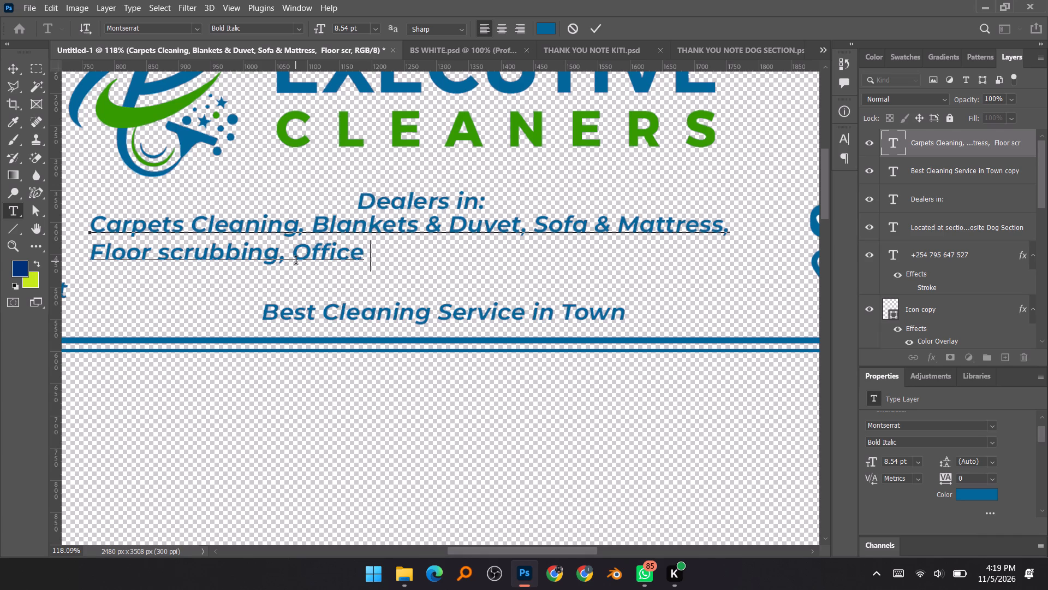
pyautogui.press('space')
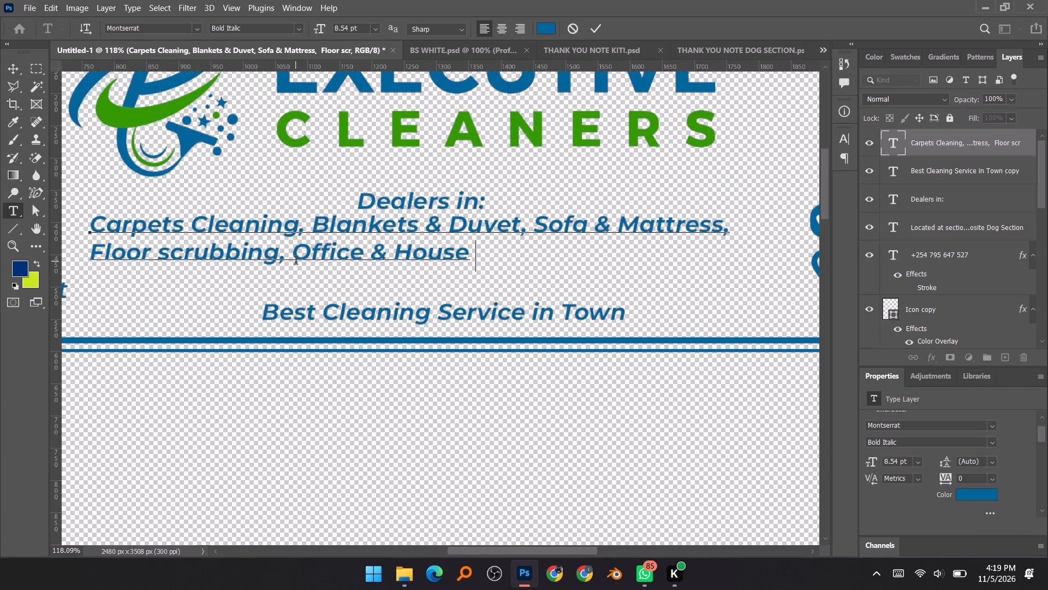
pyautogui.write('cleaning')
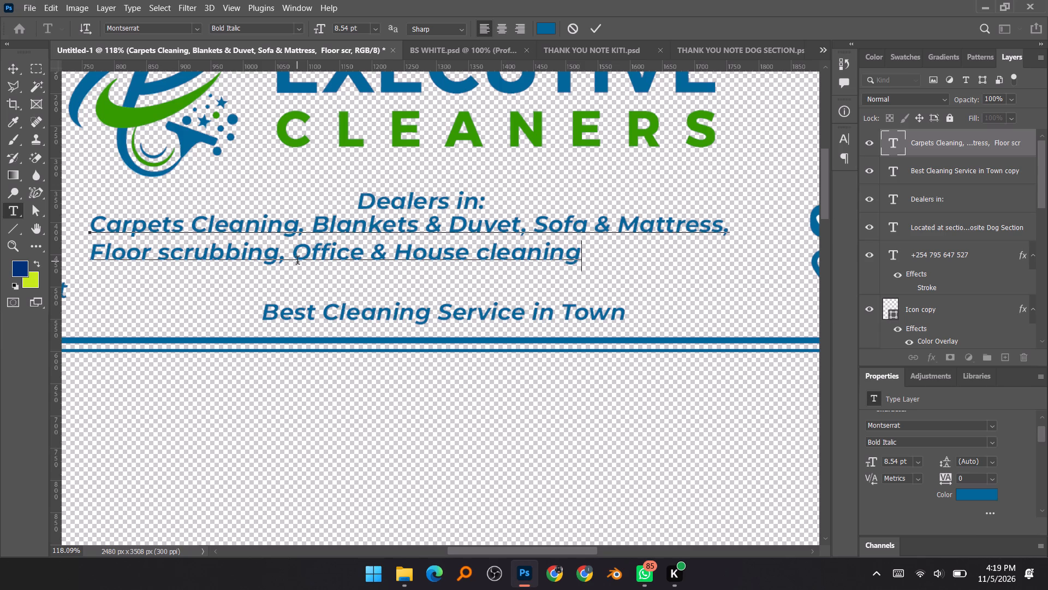
pyautogui.press(',')
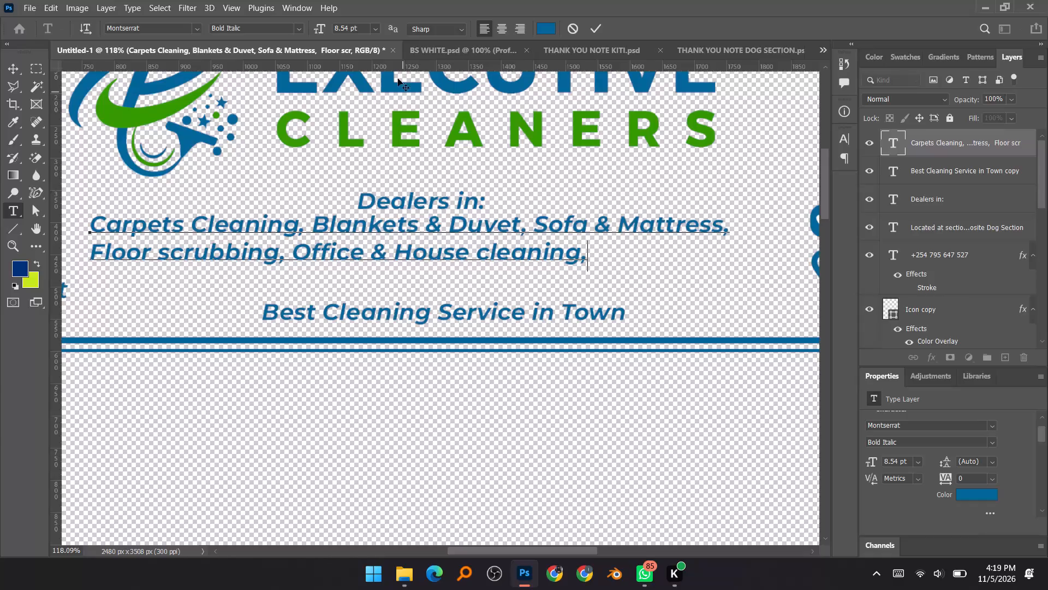
# Recheck the business card's services, and add "Snickers & Shoes," at the end of the services text's second line.
pyautogui.click(440, 46)
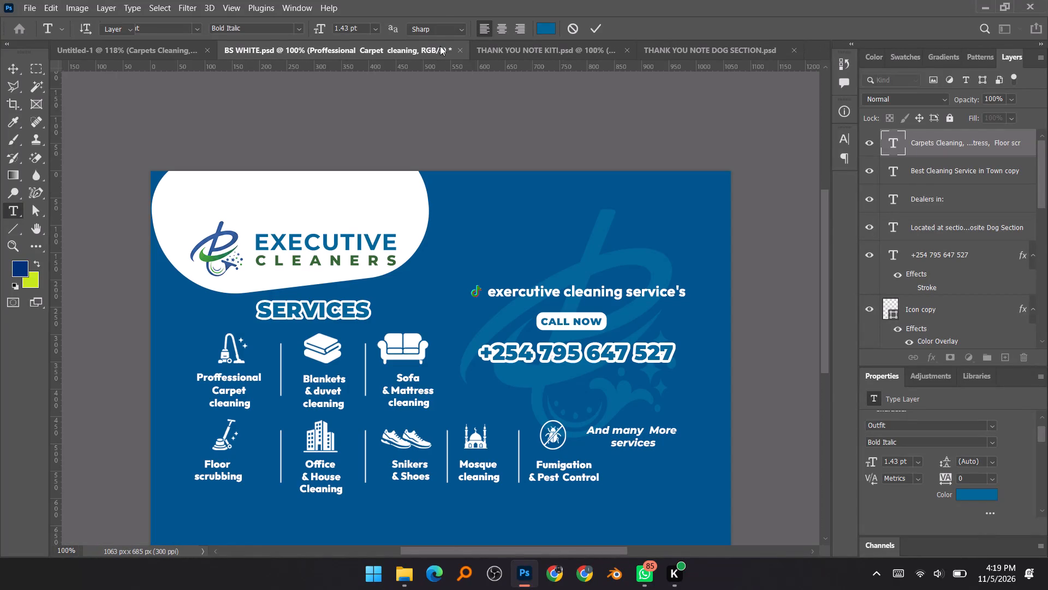
pyautogui.click(152, 51)
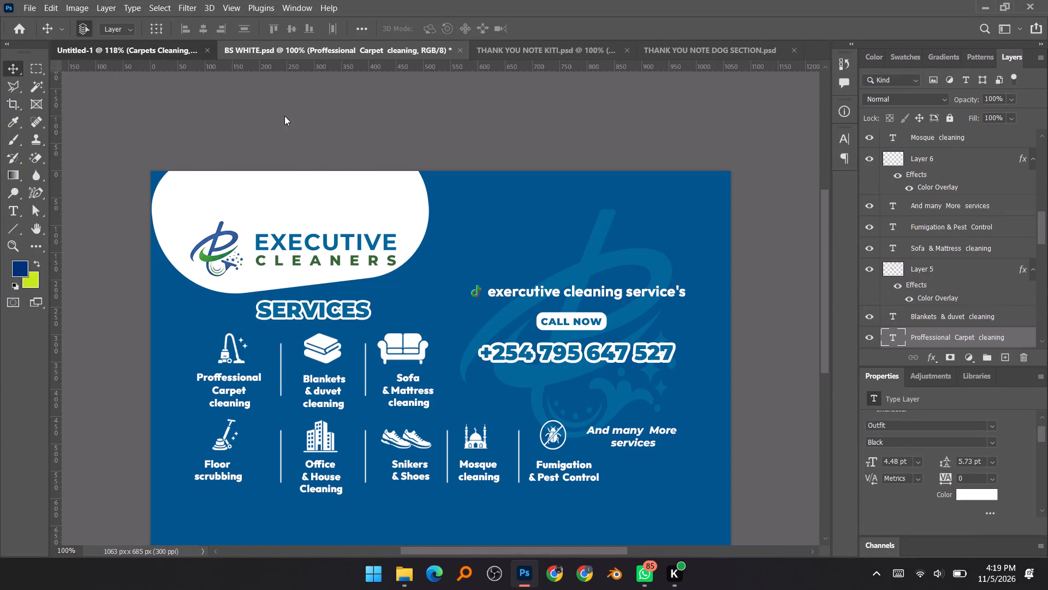
pyautogui.doubleClick(580, 253)
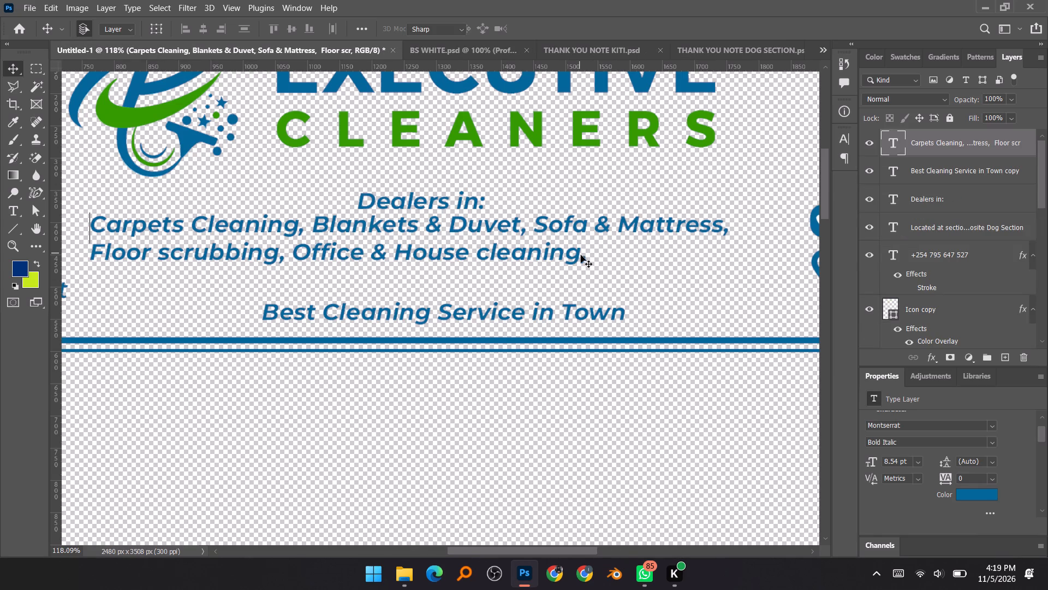
pyautogui.click(587, 259)
pyautogui.press('space')
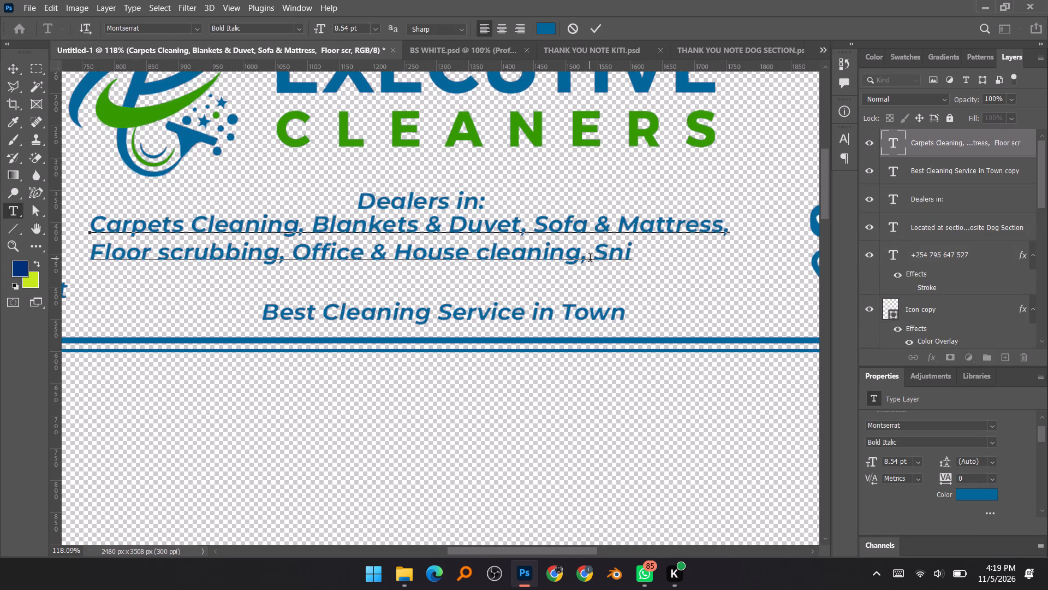
pyautogui.write('ckers')
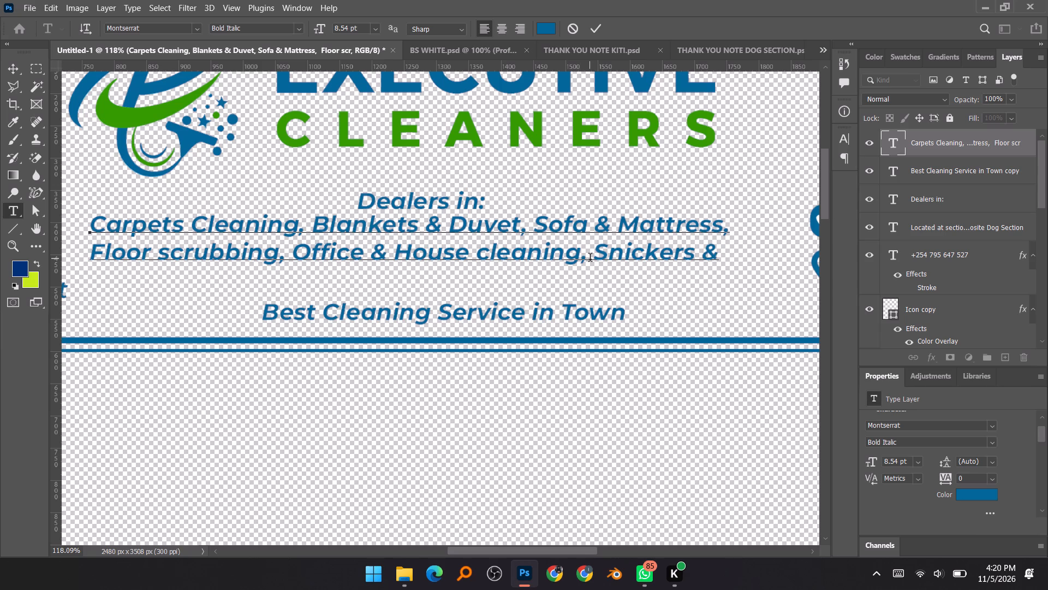
pyautogui.write('hoes')
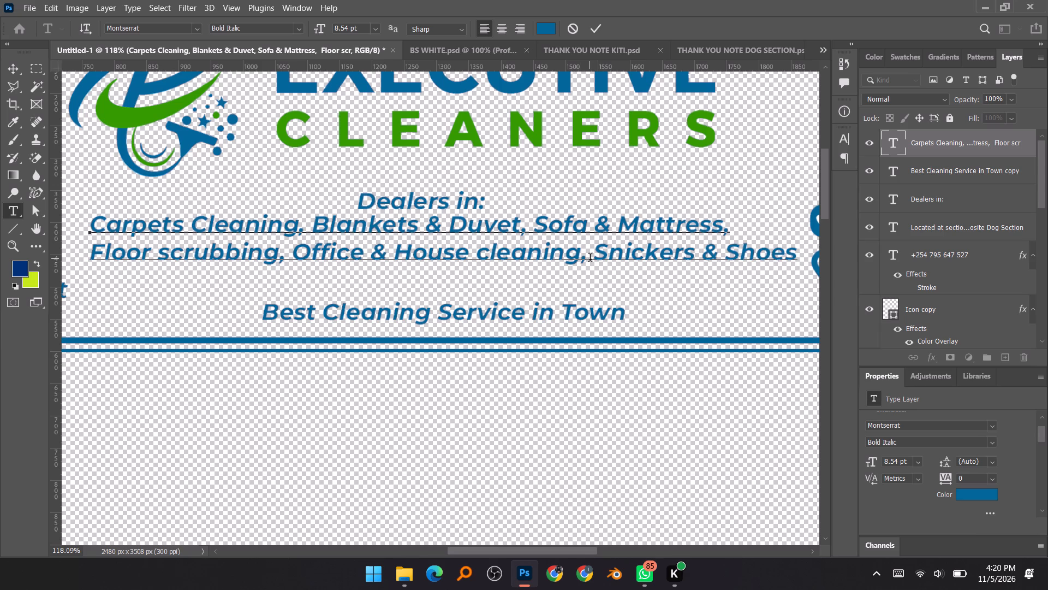
pyautogui.press(',')
pyautogui.press('Return')
# Consult the business card's remaining services, and start a third line in the letterhead's services text reading "Mosque Cleaning".
pyautogui.click(461, 52)
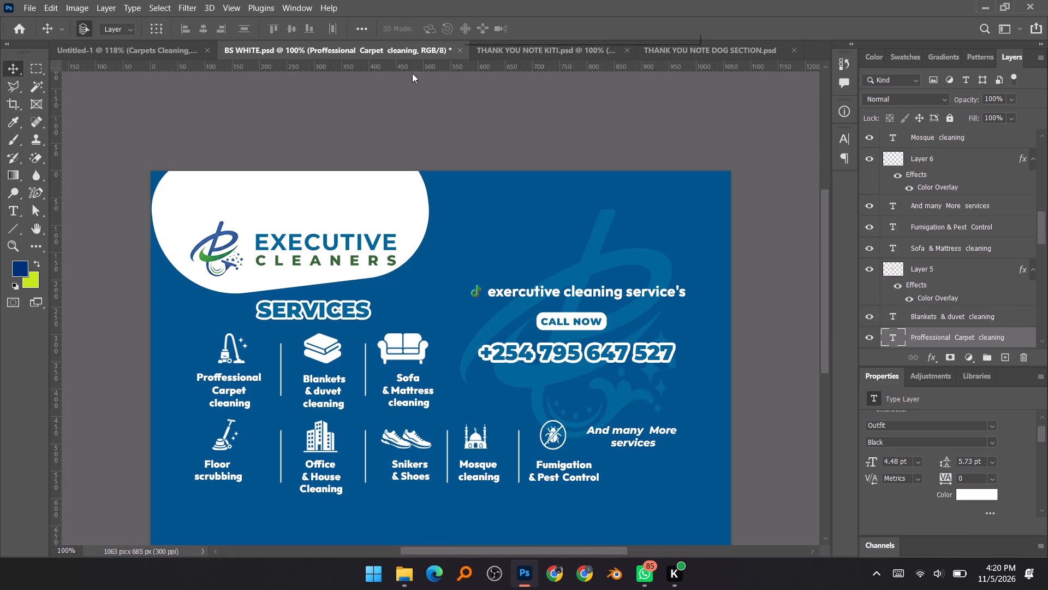
pyautogui.click(127, 48)
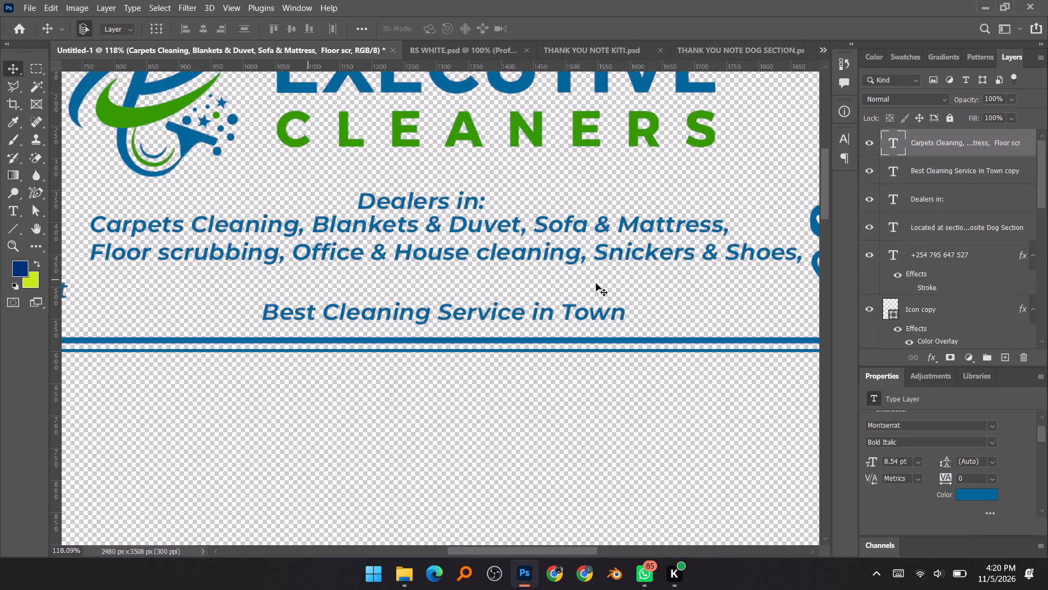
pyautogui.doubleClick(770, 257)
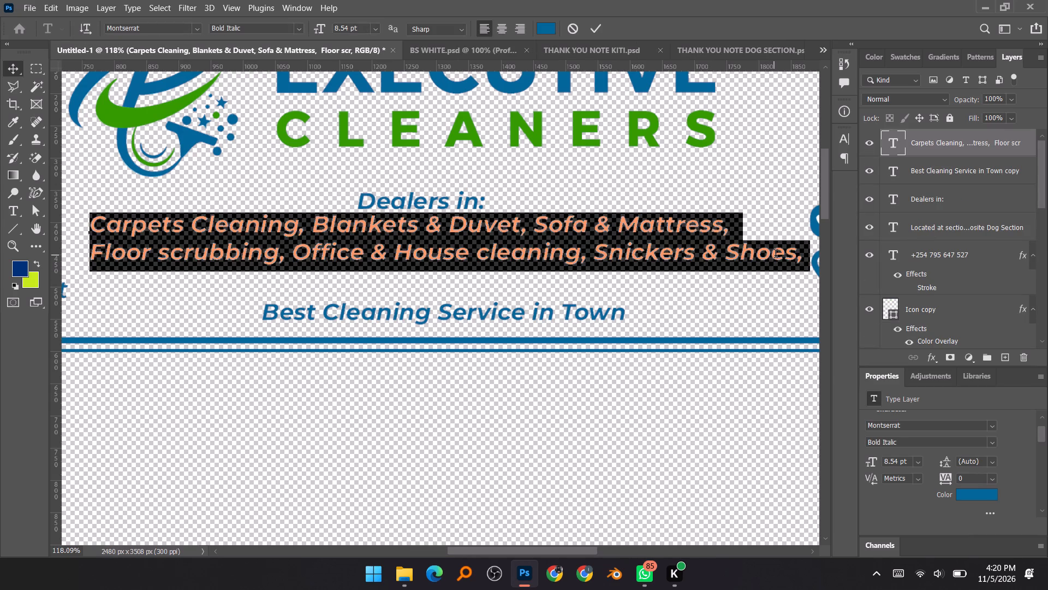
pyautogui.click(801, 255)
pyautogui.press('Right')
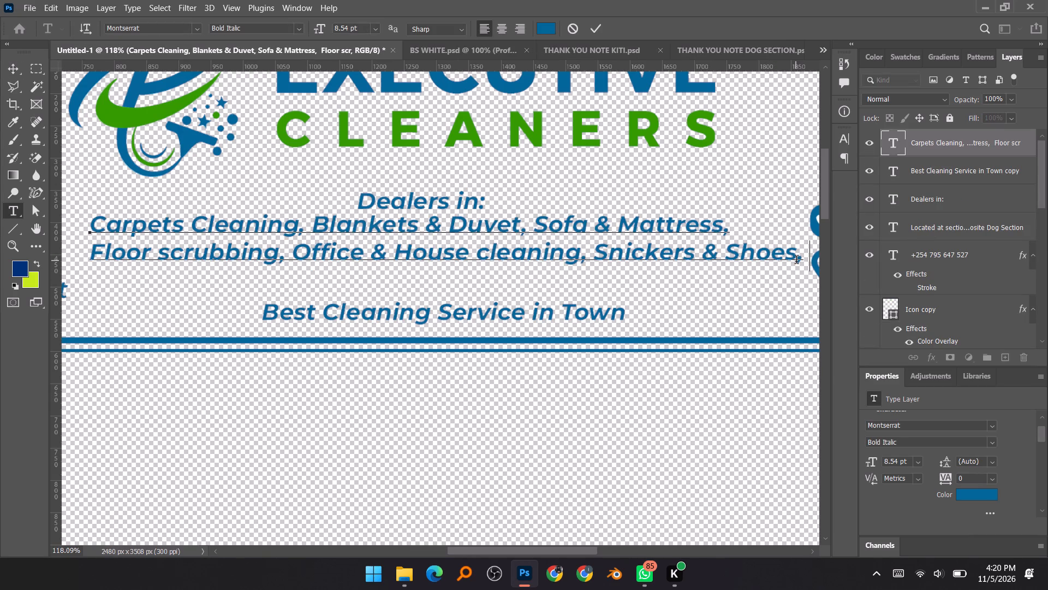
pyautogui.press('Left')
pyautogui.press('Return')
pyautogui.write('sque')
pyautogui.press('space')
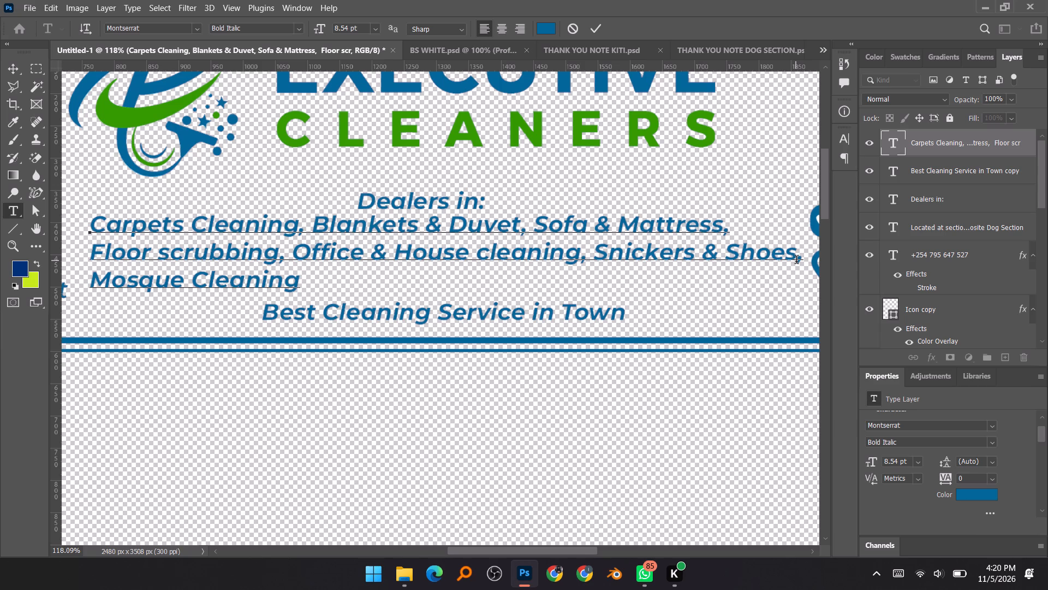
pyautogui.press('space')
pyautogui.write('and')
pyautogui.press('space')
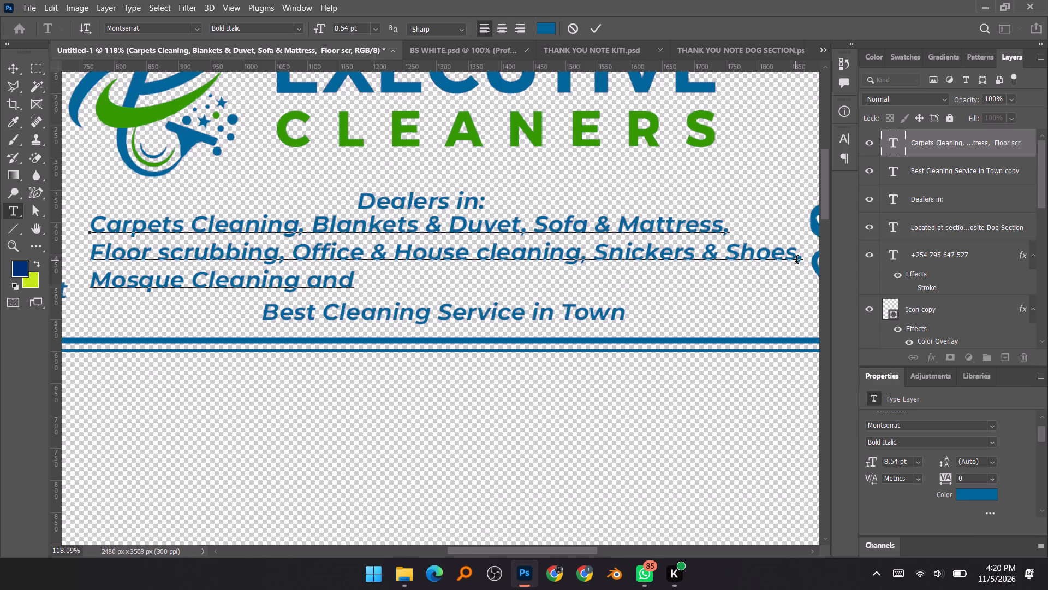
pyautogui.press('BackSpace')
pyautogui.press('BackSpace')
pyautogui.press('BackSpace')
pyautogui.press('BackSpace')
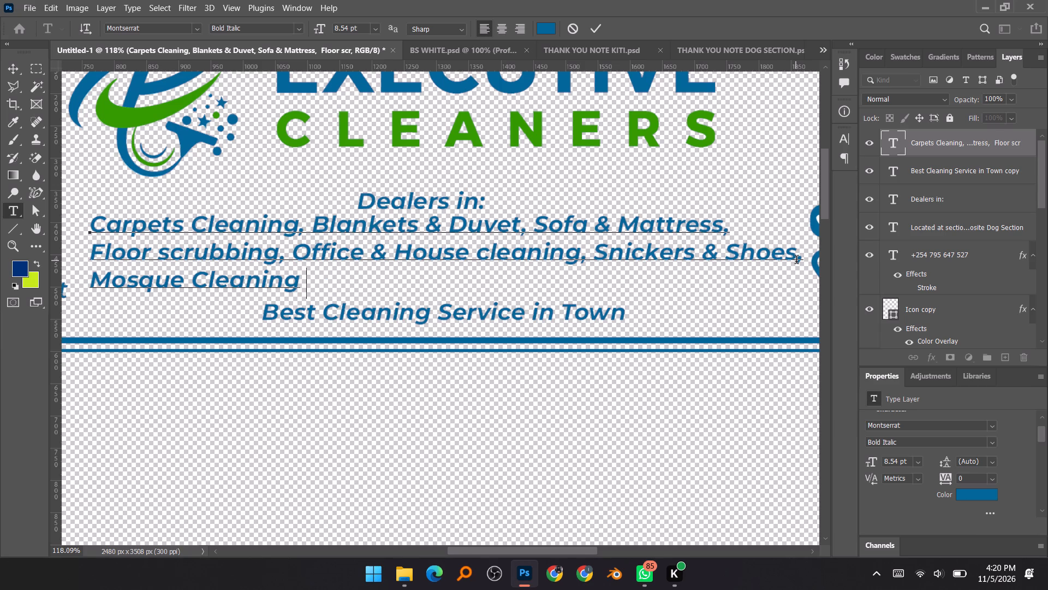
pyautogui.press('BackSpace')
# Complete the services text's third line by adding ", Fumigation & Pest control." after "Mosque Cleaning".
pyautogui.write(',')
pyautogui.press('space')
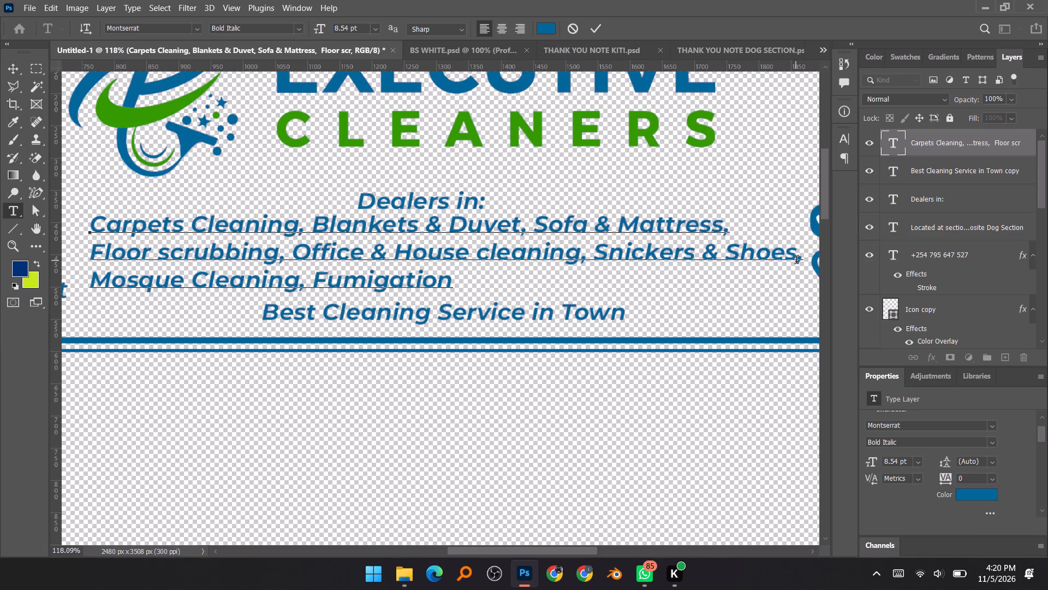
pyautogui.press('space')
pyautogui.write('&')
pyautogui.press('space')
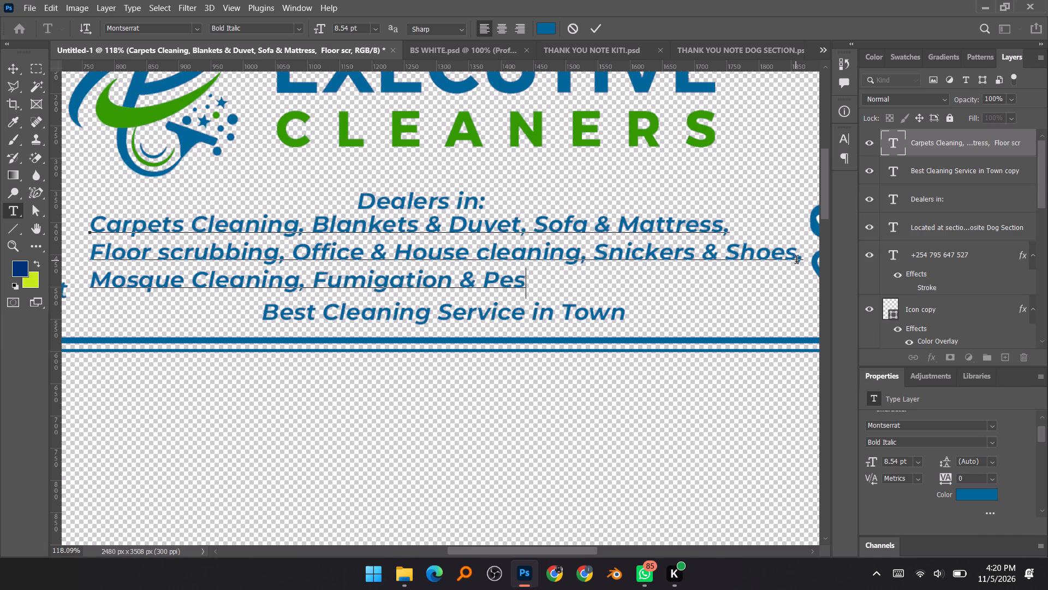
pyautogui.write('t control')
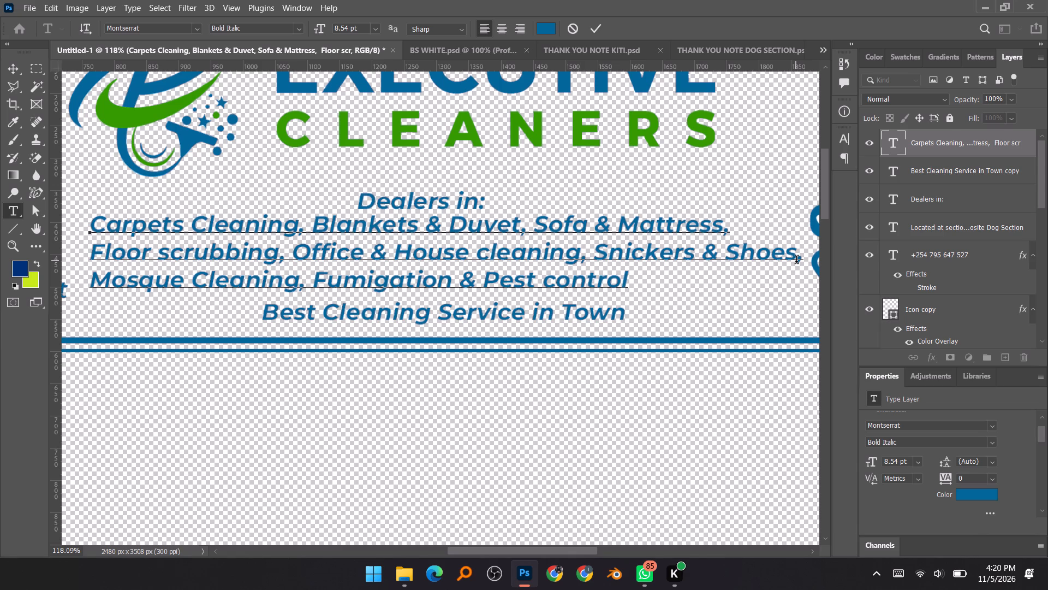
pyautogui.press('.')
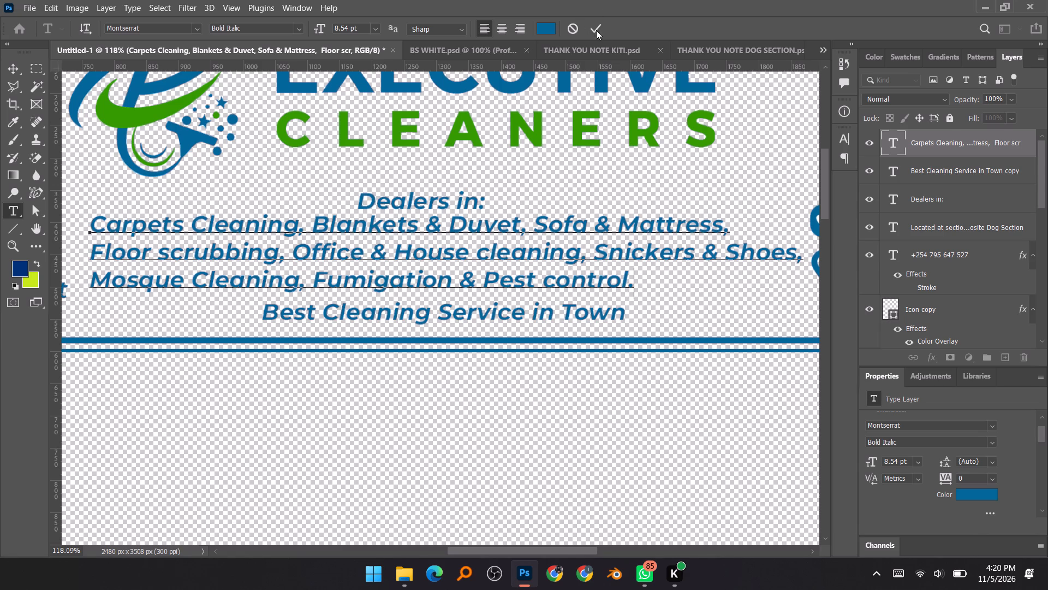
# Centre-align the finished three-line services text and reposition it beneath the "Dealers in:" heading, between the two contact blocks.
pyautogui.click(591, 24)
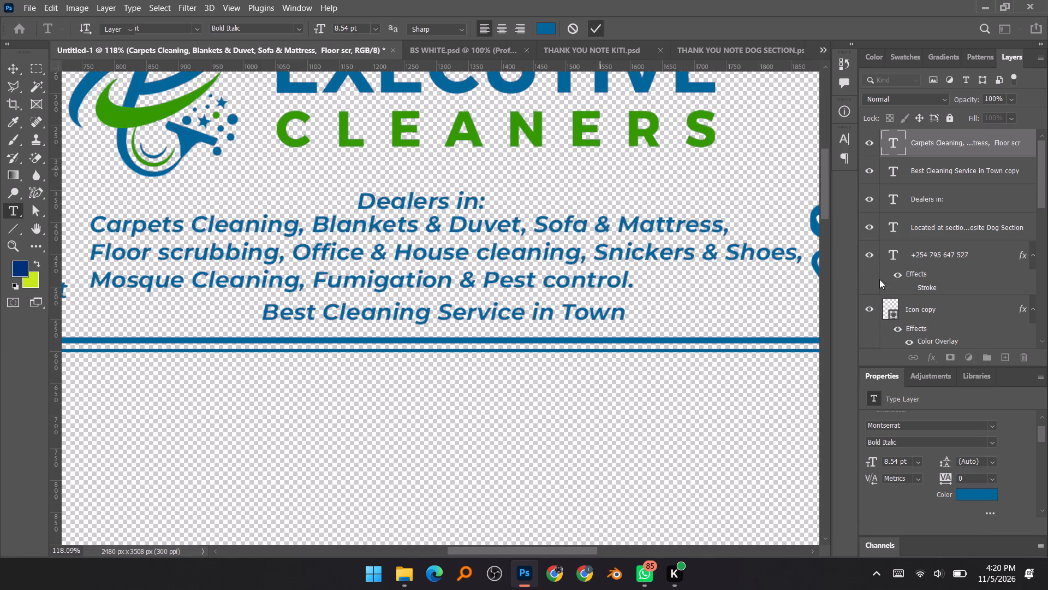
pyautogui.scroll(-8, 1013, 466)
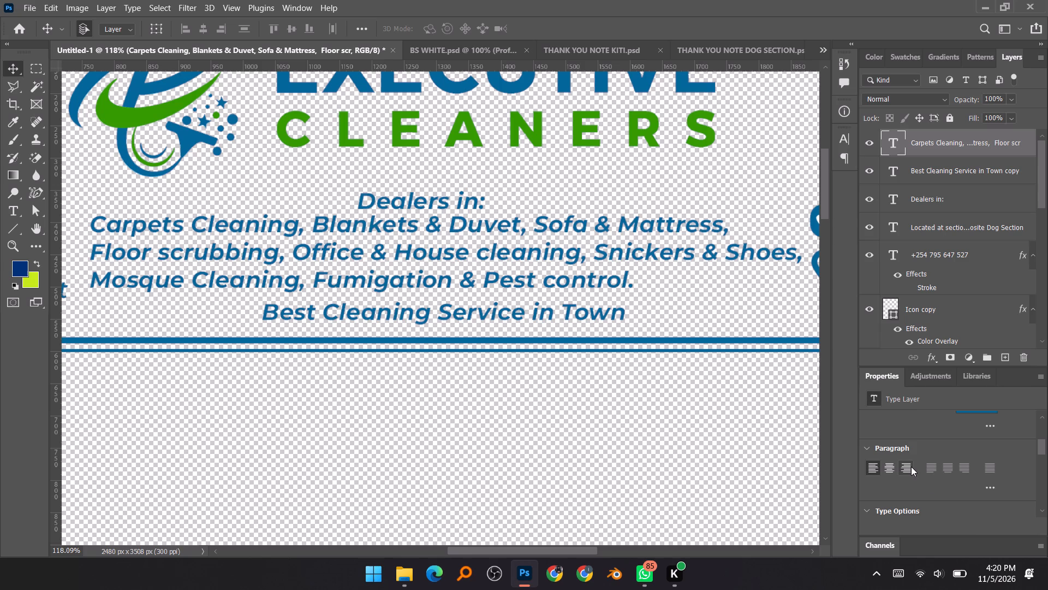
pyautogui.click(890, 465)
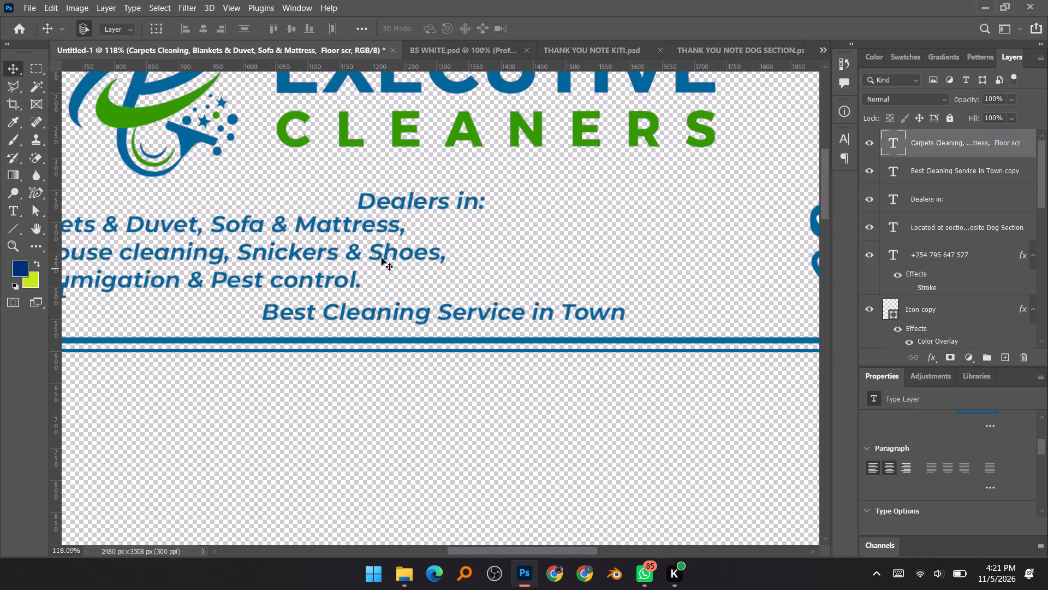
pyautogui.moveTo(374, 249); pyautogui.dragTo(694, 252)
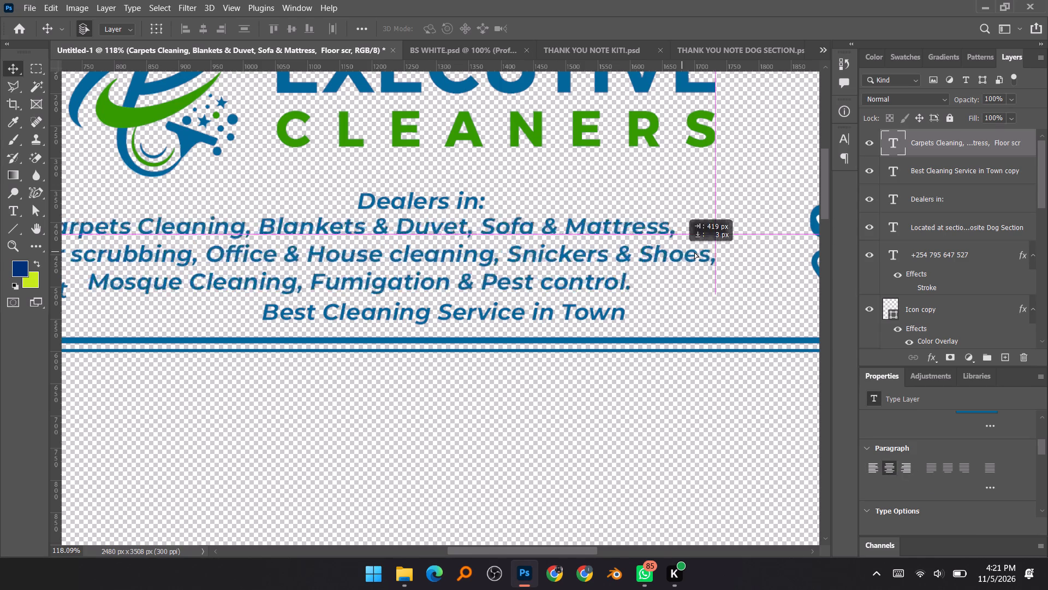
pyautogui.moveTo(694, 252); pyautogui.dragTo(734, 252)
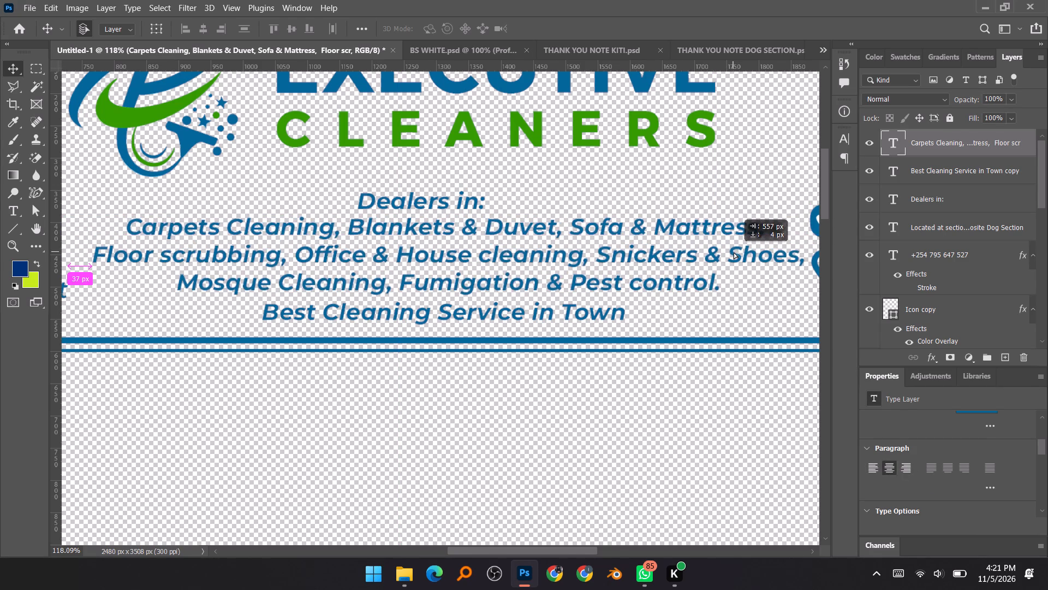
pyautogui.moveTo(734, 252); pyautogui.dragTo(732, 252)
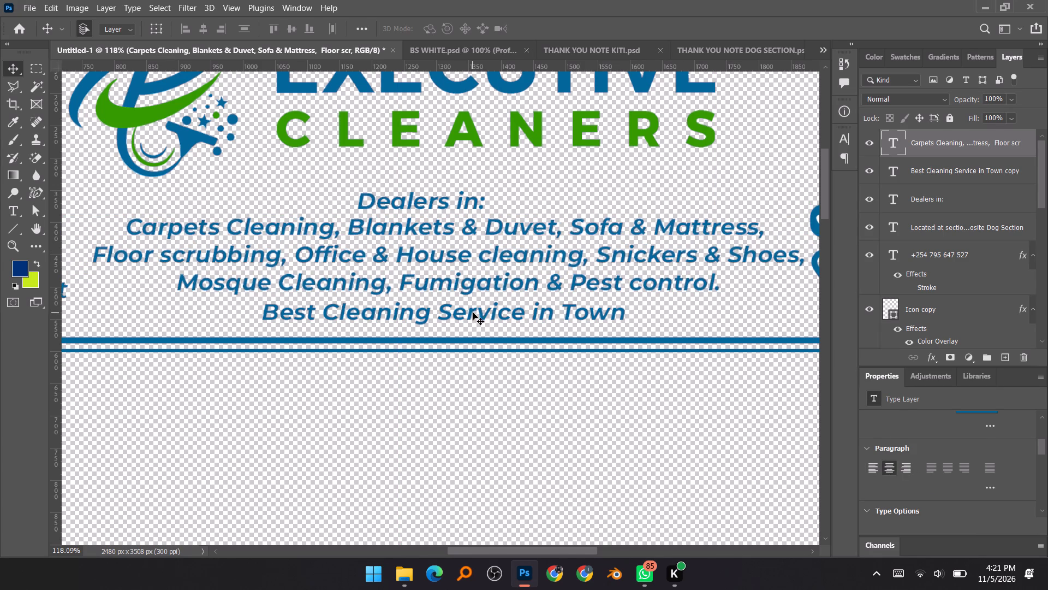
# Move the "Best Cleaning Service in Town" tagline slightly down, closer to the double line.
pyautogui.moveTo(469, 311); pyautogui.dragTo(467, 318)
pyautogui.scroll(-2, 1010, 458)
pyautogui.scroll(3, 1010, 458)
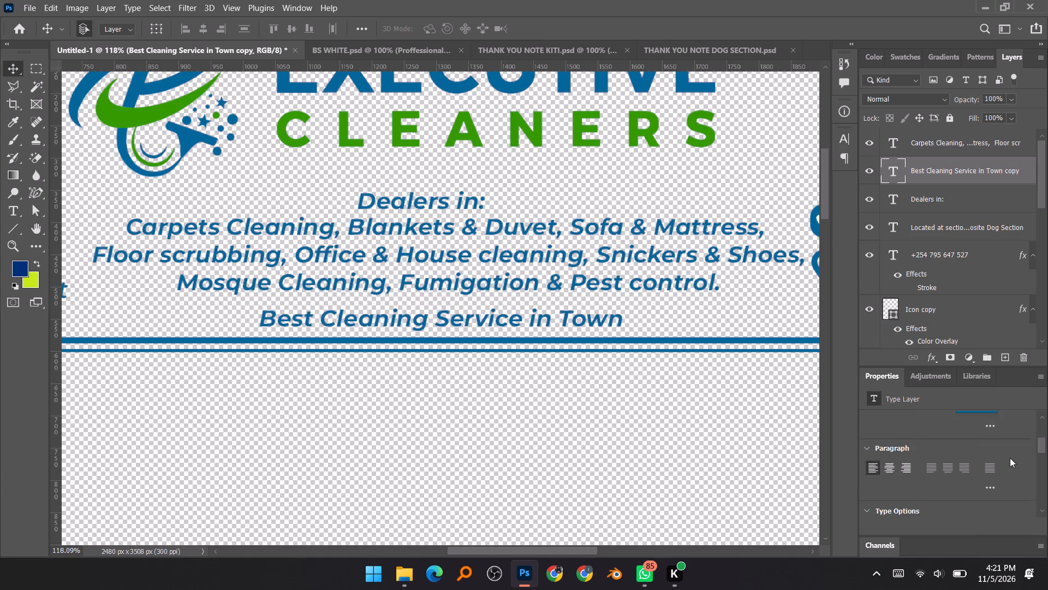
# Show the white Background layer behind the letterhead design.
pyautogui.keyDown('alt'); pyautogui.scroll(-7, 502, 308); pyautogui.keyUp('alt')
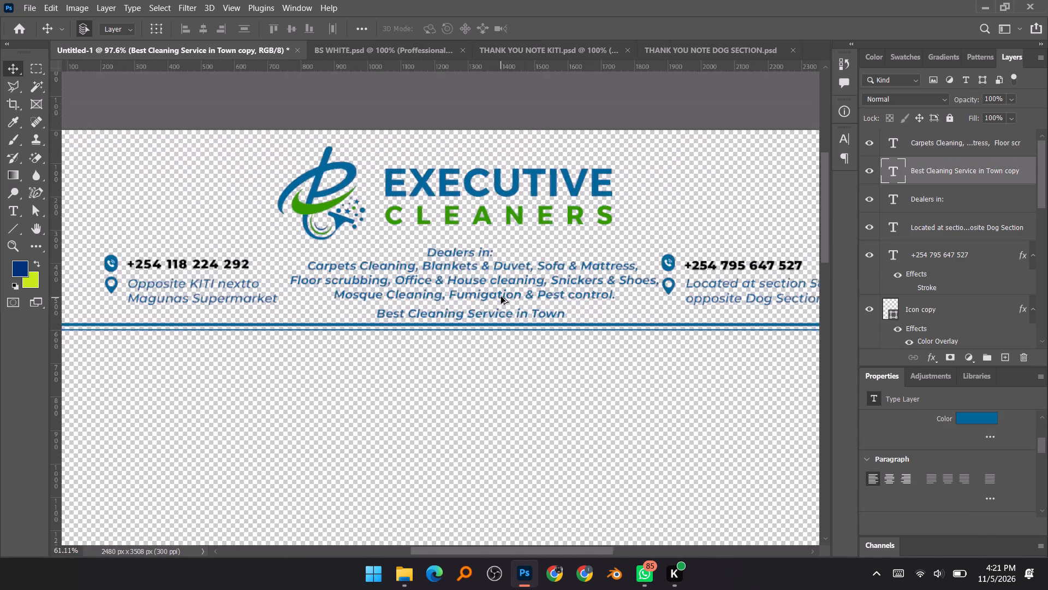
pyautogui.keyDown('alt'); pyautogui.scroll(-4, 501, 297); pyautogui.keyUp('alt')
pyautogui.keyDown('alt'); pyautogui.scroll(3, 546, 256); pyautogui.keyUp('alt')
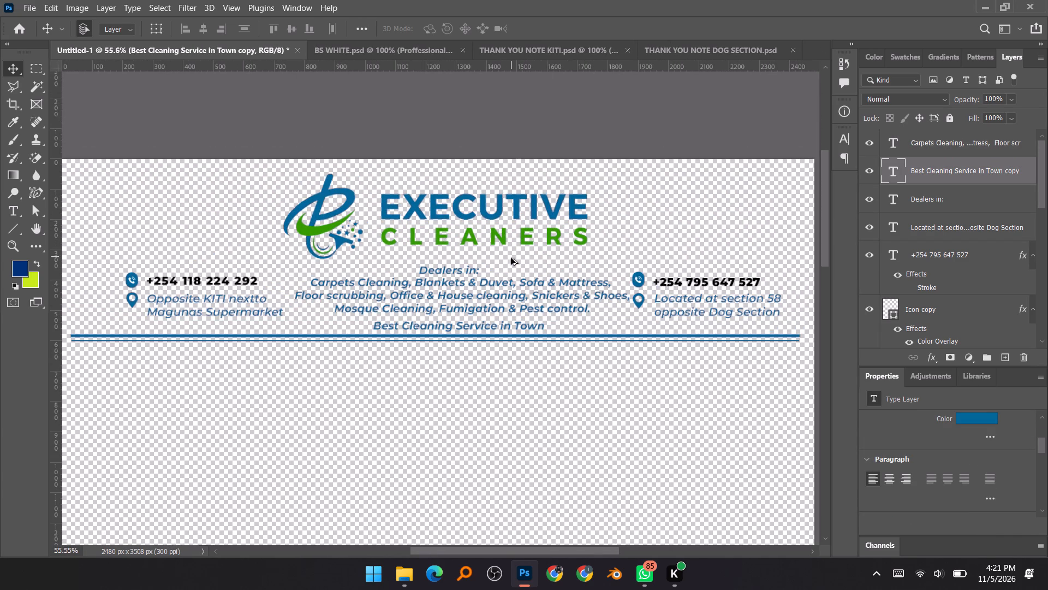
pyautogui.keyDown('alt'); pyautogui.scroll(-6, 510, 258); pyautogui.keyUp('alt')
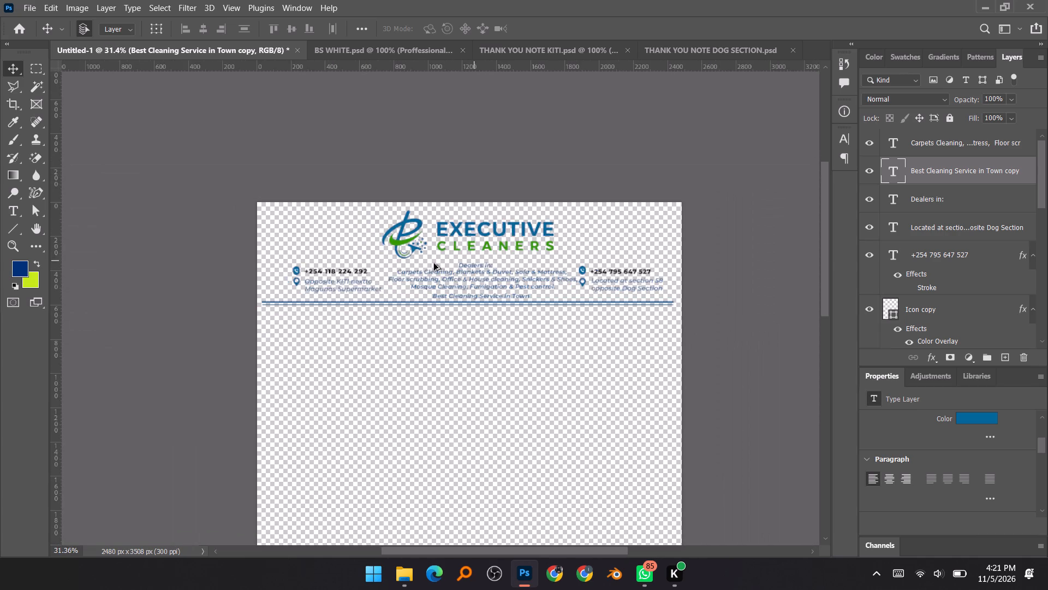
pyautogui.keyDown('alt'); pyautogui.scroll(3, 418, 267); pyautogui.keyUp('alt')
pyautogui.scroll(-5, 978, 300)
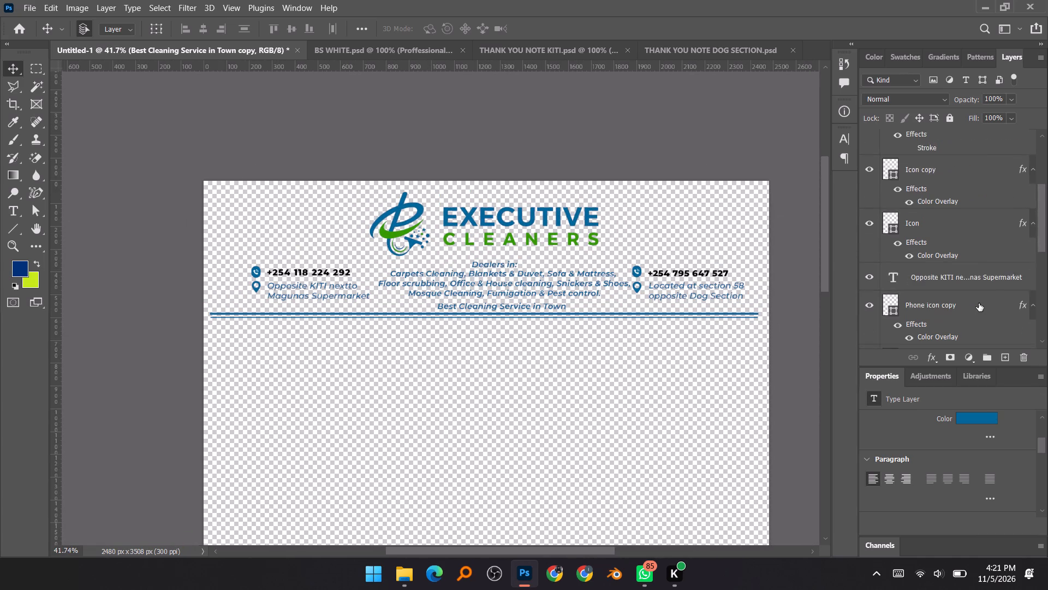
pyautogui.scroll(-17, 979, 305)
pyautogui.click(868, 336)
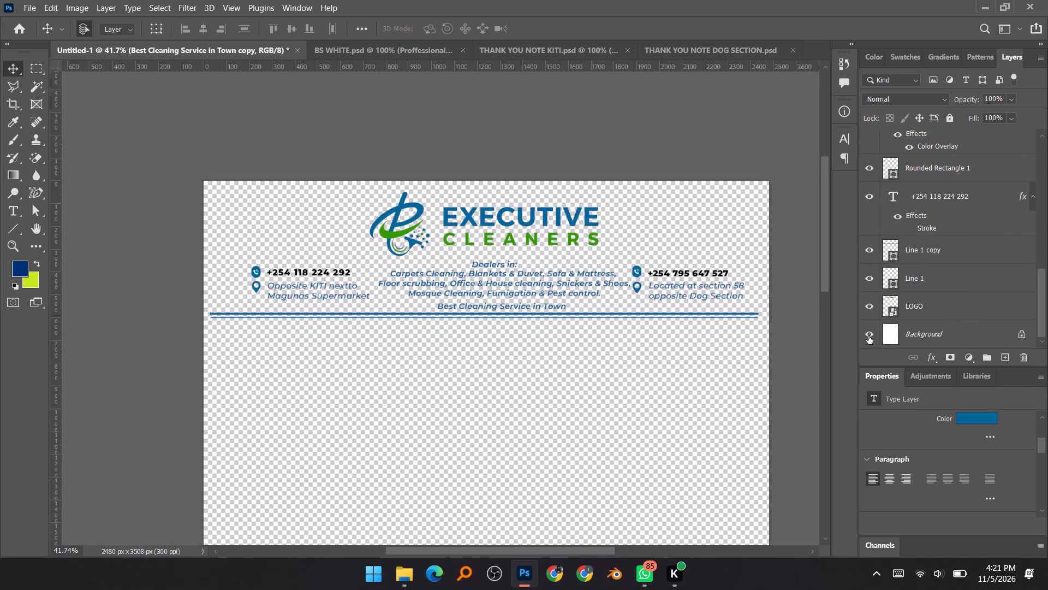
# Shift the KITI contact block, with its phone number, address and icons, left so the phone icon sits at X about 139 px.
pyautogui.keyDown('alt'); pyautogui.scroll(1, 779, 299); pyautogui.keyUp('alt')
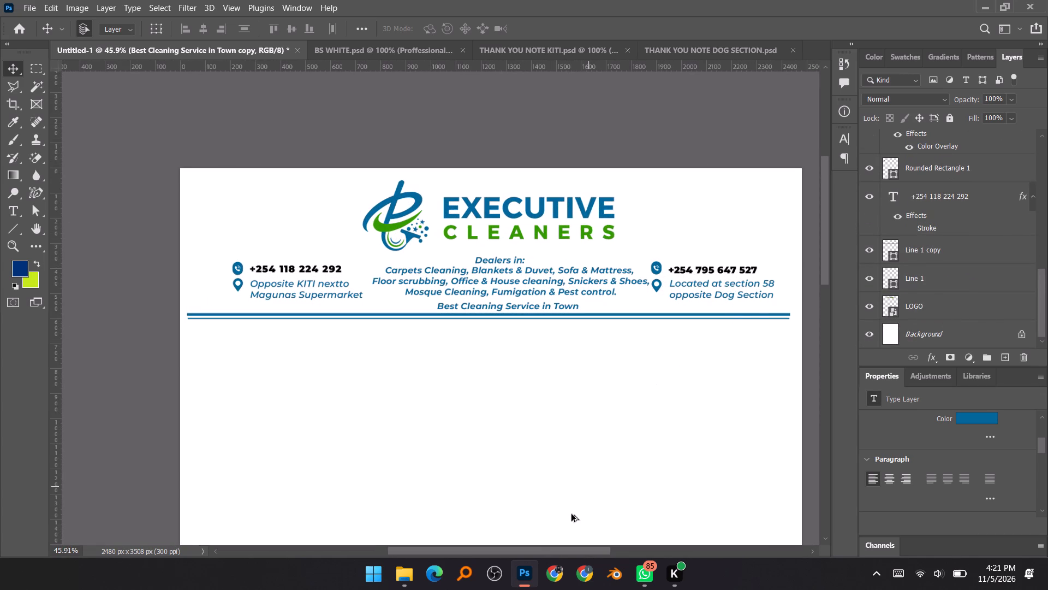
pyautogui.moveTo(520, 548); pyautogui.dragTo(537, 550)
pyautogui.keyDown('alt'); pyautogui.scroll(1, 426, 249); pyautogui.keyUp('alt')
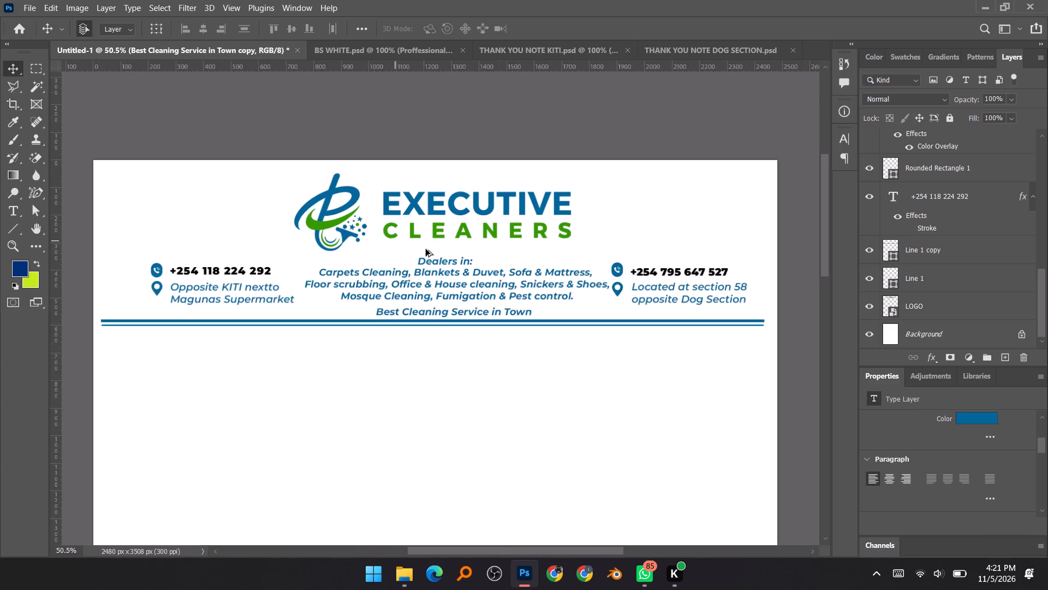
pyautogui.keyDown('alt'); pyautogui.scroll(1, 426, 249); pyautogui.keyUp('alt')
pyautogui.keyDown('alt'); pyautogui.scroll(-3, 426, 249); pyautogui.keyUp('alt')
pyautogui.keyDown('alt'); pyautogui.scroll(2, 335, 224); pyautogui.keyUp('alt')
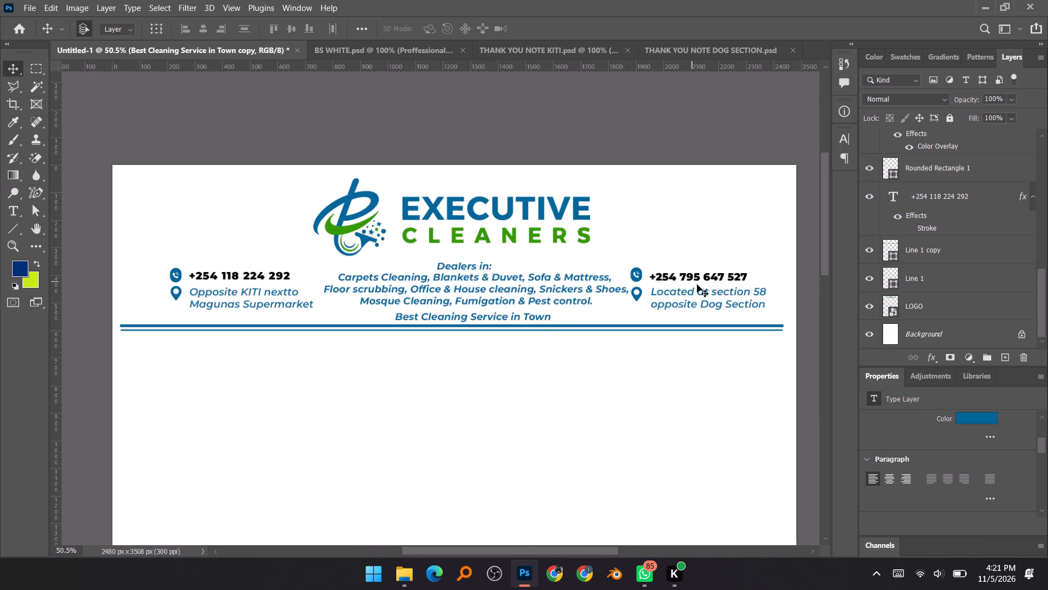
pyautogui.moveTo(168, 262); pyautogui.dragTo(173, 266)
pyautogui.moveTo(173, 266); pyautogui.dragTo(228, 298)
pyautogui.press('Left')
pyautogui.press('Left')
pyautogui.press('Left')
pyautogui.press('Left')
pyautogui.press('Left')
pyautogui.press('Left')
pyautogui.press('Left')
pyautogui.press('Left')
pyautogui.press('Left')
pyautogui.press('Left')
pyautogui.press('Left')
pyautogui.press('Left')
pyautogui.press('Left')
pyautogui.press('Left')
pyautogui.press('Left')
pyautogui.press('Left')
pyautogui.press('Left')
pyautogui.press('Left')
pyautogui.press('Left')
pyautogui.press('Left')
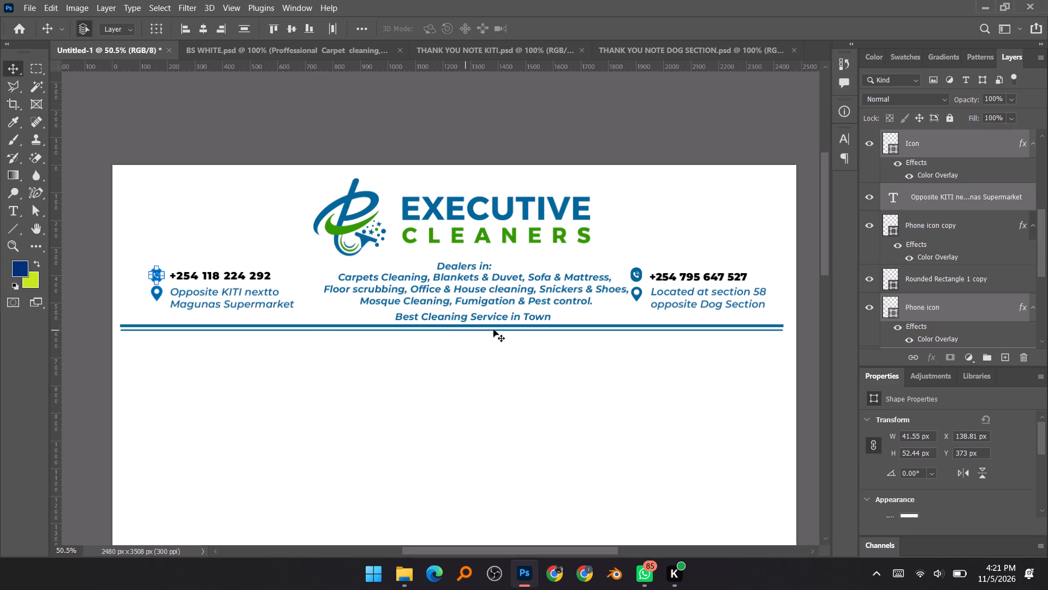
# Nudge the three-line services text slightly left, away from the section 58 contact block.
pyautogui.click(503, 290)
pyautogui.press('Left')
pyautogui.press('Left')
pyautogui.press('Left')
pyautogui.press('Left')
pyautogui.press('Left')
pyautogui.press('Left')
pyautogui.press('Left')
pyautogui.press('Left')
pyautogui.press('Left')
pyautogui.press('Left')
pyautogui.press('Left')
pyautogui.press('Left')
pyautogui.press('Left')
pyautogui.press('Left')
pyautogui.press('Left')
pyautogui.press('Left')
pyautogui.press('Left')
pyautogui.press('Left')
pyautogui.press('Left')
pyautogui.press('Left')
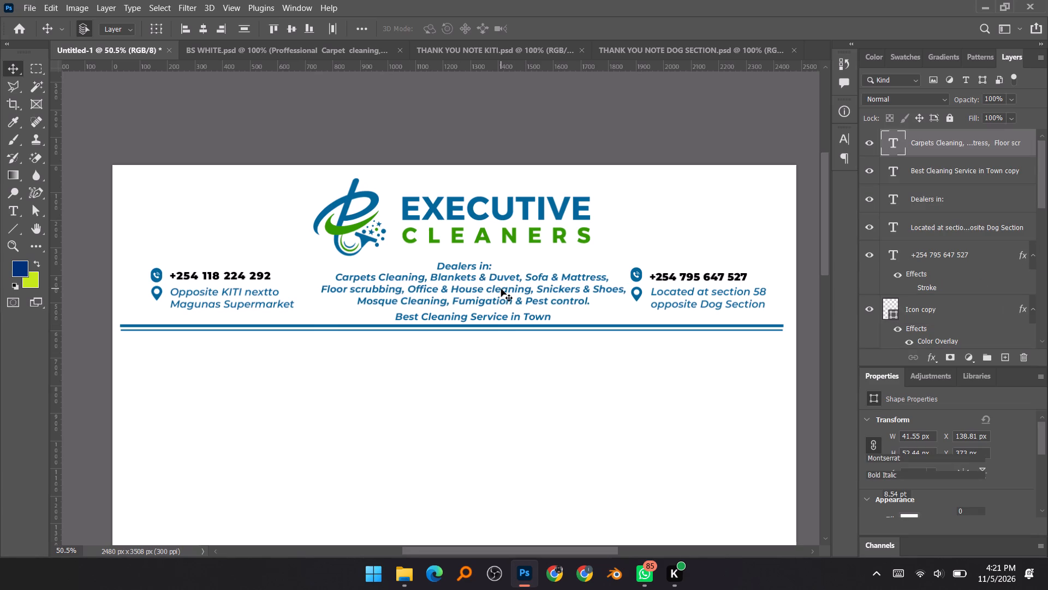
# Select the "Dealers in:" heading, services text and tagline together, and nudge them left to balance the gaps to both contact blocks.
pyautogui.moveTo(427, 265); pyautogui.dragTo(444, 283)
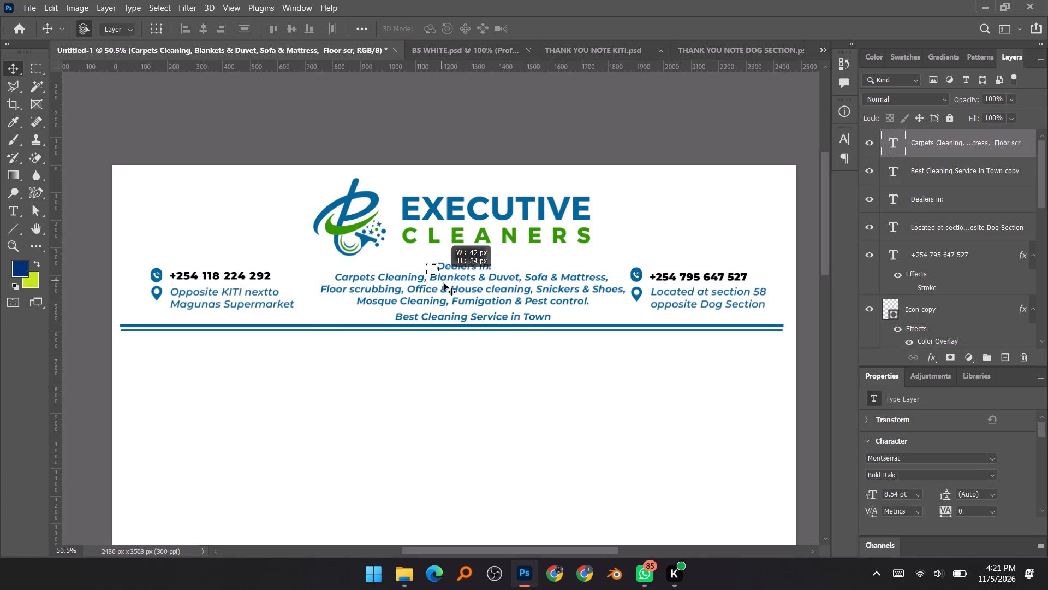
pyautogui.moveTo(444, 283); pyautogui.dragTo(450, 319)
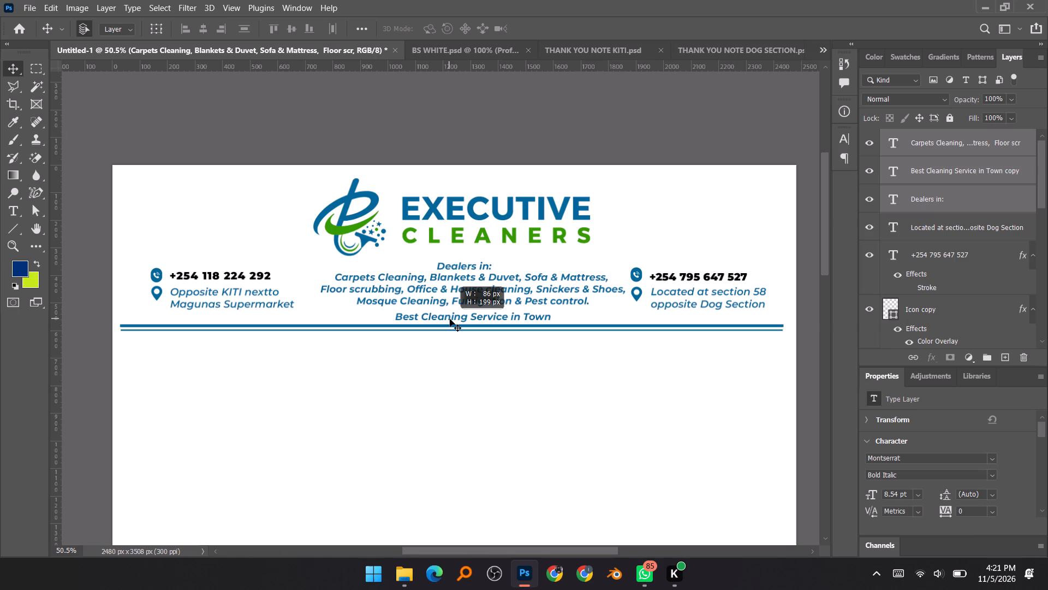
pyautogui.press('Left')
pyautogui.press('Left')
pyautogui.press('Left')
pyautogui.press('Left')
pyautogui.press('Left')
pyautogui.press('Left')
pyautogui.press('Left')
pyautogui.press('Left')
pyautogui.press('Left')
pyautogui.press('Left')
pyautogui.press('Left')
pyautogui.press('Left')
pyautogui.press('Left')
pyautogui.press('Left')
pyautogui.press('Left')
pyautogui.press('Left')
pyautogui.press('Left')
pyautogui.press('Left')
pyautogui.press('Left')
pyautogui.press('Left')
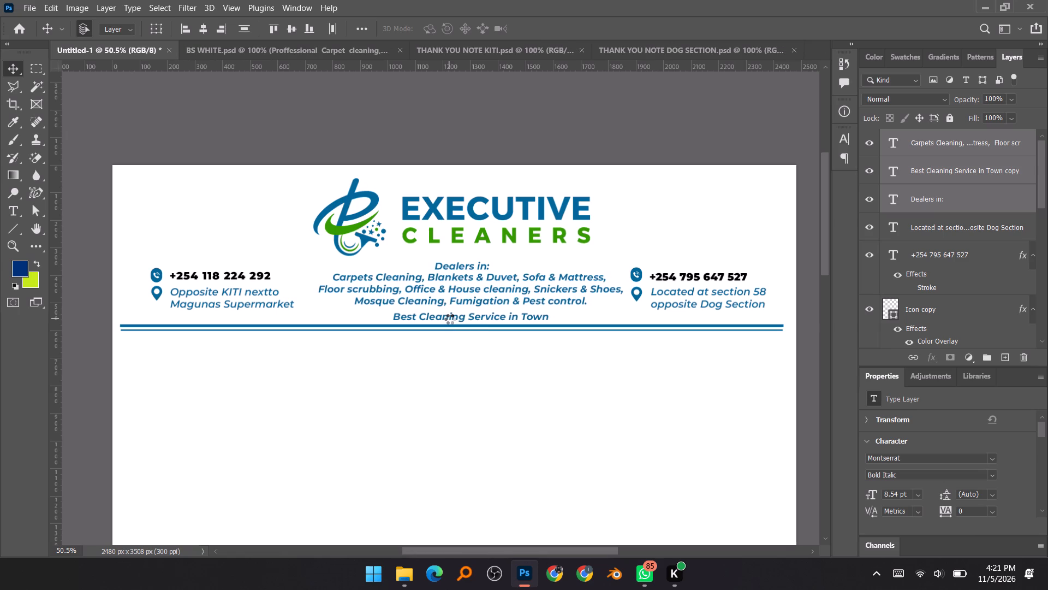
pyautogui.press('Left')
pyautogui.press('Left')
pyautogui.press('Left')
pyautogui.press('Left')
pyautogui.press('Left')
pyautogui.press('Left')
pyautogui.press('Left')
pyautogui.press('Left')
pyautogui.press('Left')
pyautogui.press('Left')
pyautogui.press('Left')
pyautogui.press('Left')
pyautogui.press('Left')
pyautogui.press('Left')
pyautogui.press('Left')
pyautogui.press('Left')
pyautogui.press('Left')
pyautogui.press('Left')
pyautogui.press('Left')
pyautogui.press('Left')
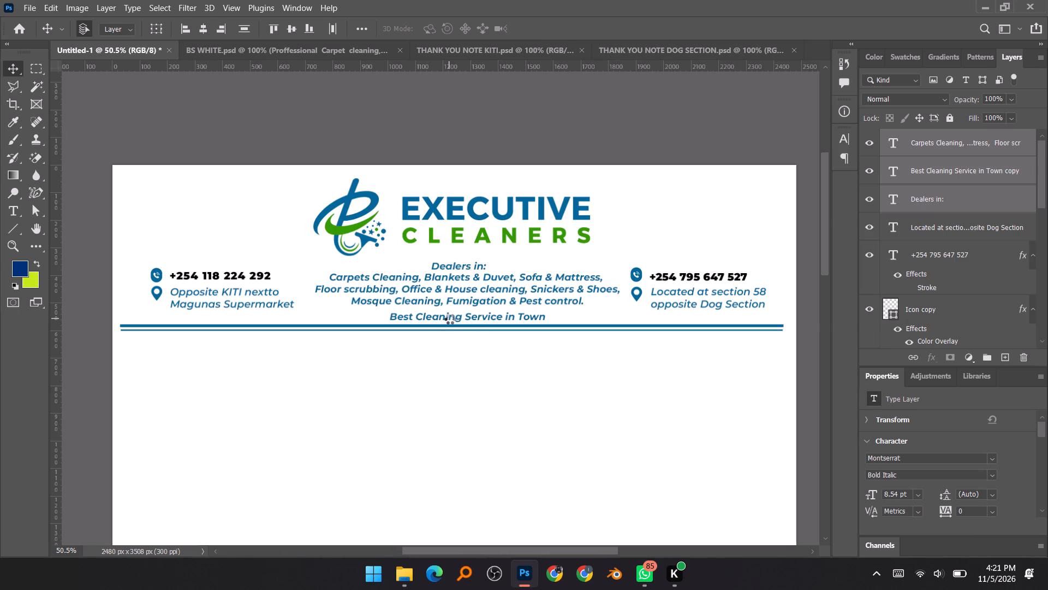
pyautogui.press('Left')
pyautogui.press('Left')
pyautogui.press('Left')
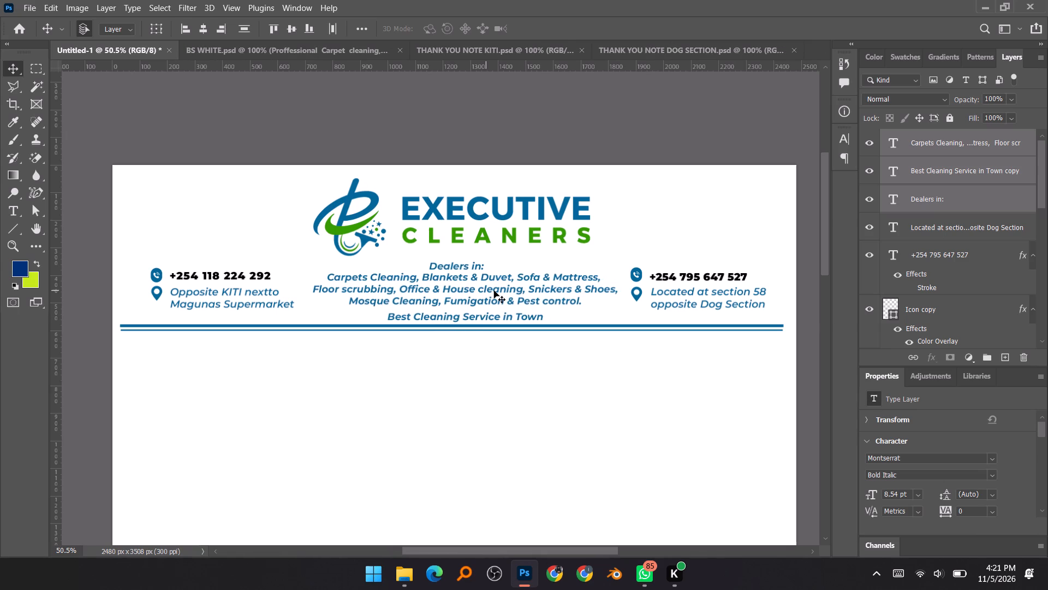
# Change the text colour of the selected heading, services text and tagline to black (000000).
pyautogui.keyDown('alt'); pyautogui.scroll(-4, 494, 291); pyautogui.keyUp('alt')
pyautogui.keyDown('alt'); pyautogui.scroll(3, 494, 291); pyautogui.keyUp('alt')
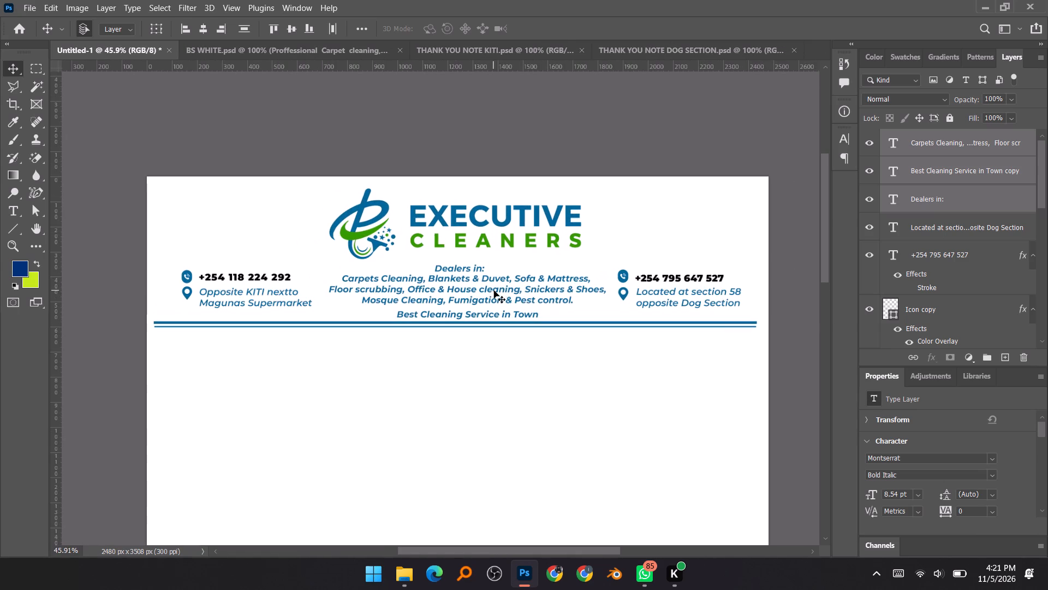
pyautogui.scroll(-2, 1014, 442)
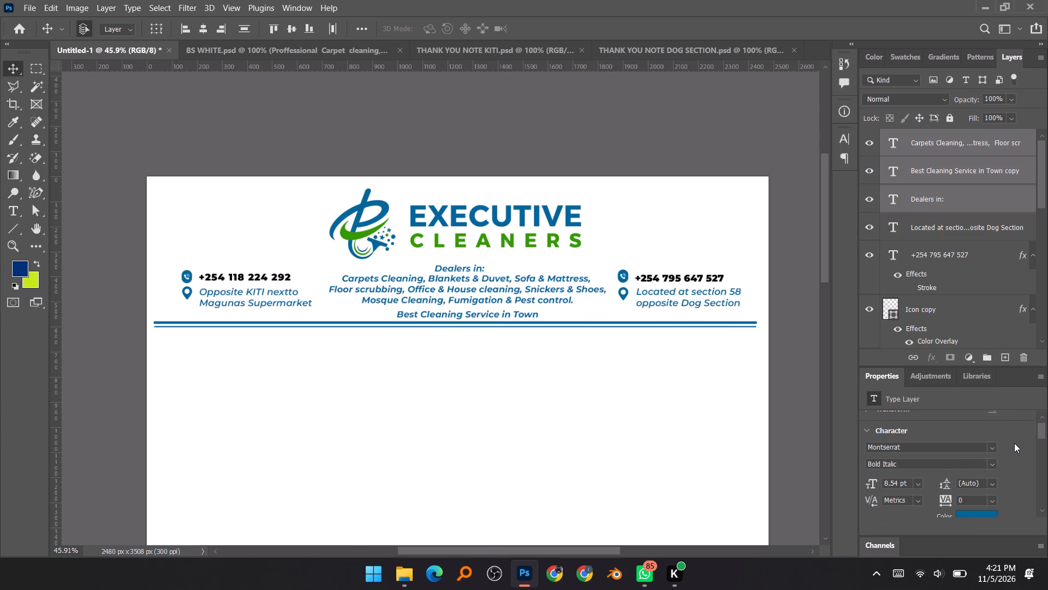
pyautogui.scroll(-1, 1014, 443)
pyautogui.click(986, 495)
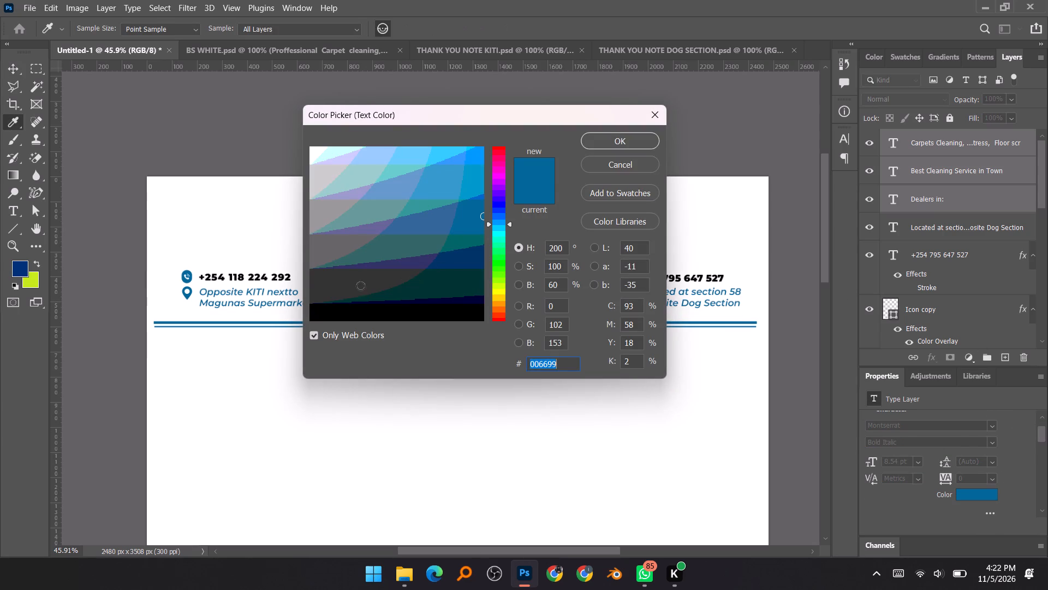
pyautogui.moveTo(360, 286); pyautogui.dragTo(267, 331)
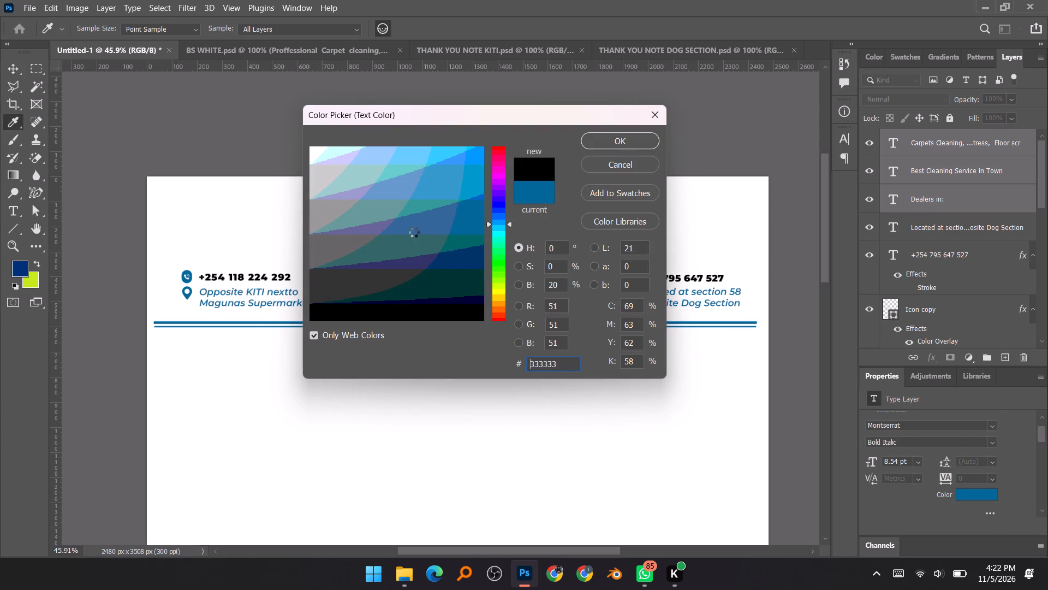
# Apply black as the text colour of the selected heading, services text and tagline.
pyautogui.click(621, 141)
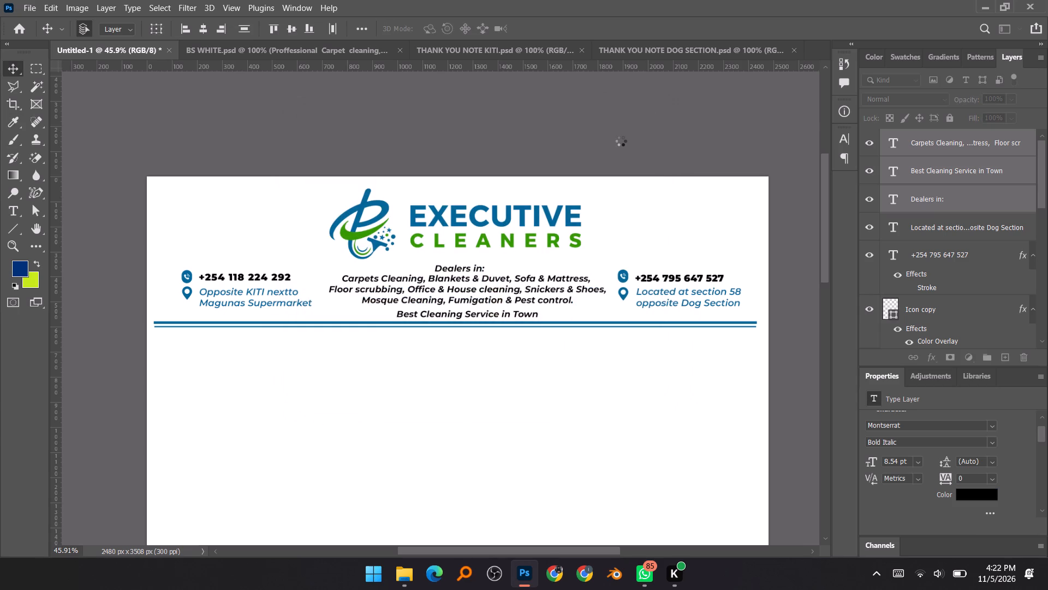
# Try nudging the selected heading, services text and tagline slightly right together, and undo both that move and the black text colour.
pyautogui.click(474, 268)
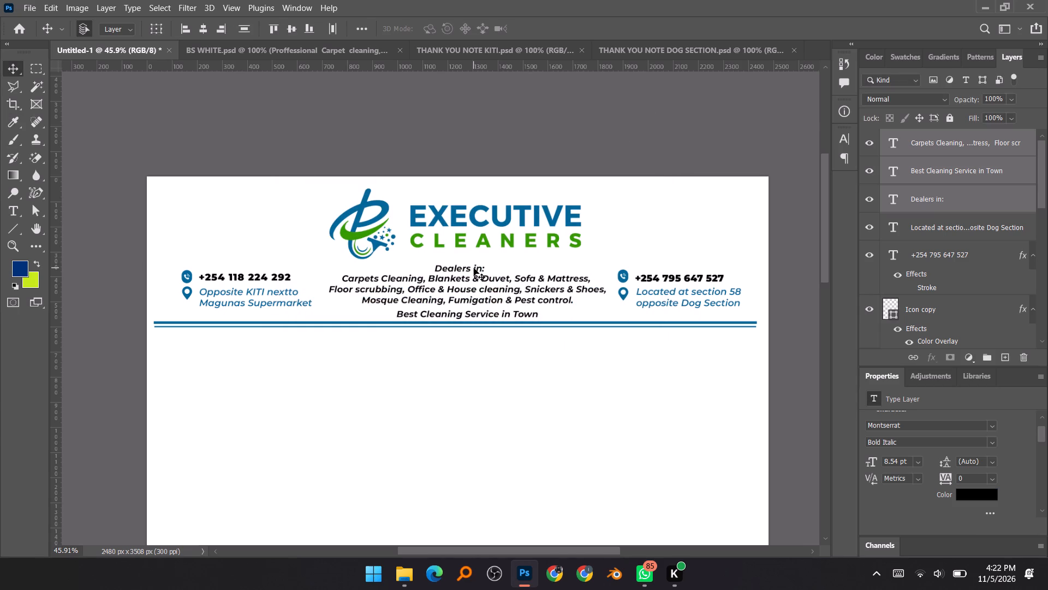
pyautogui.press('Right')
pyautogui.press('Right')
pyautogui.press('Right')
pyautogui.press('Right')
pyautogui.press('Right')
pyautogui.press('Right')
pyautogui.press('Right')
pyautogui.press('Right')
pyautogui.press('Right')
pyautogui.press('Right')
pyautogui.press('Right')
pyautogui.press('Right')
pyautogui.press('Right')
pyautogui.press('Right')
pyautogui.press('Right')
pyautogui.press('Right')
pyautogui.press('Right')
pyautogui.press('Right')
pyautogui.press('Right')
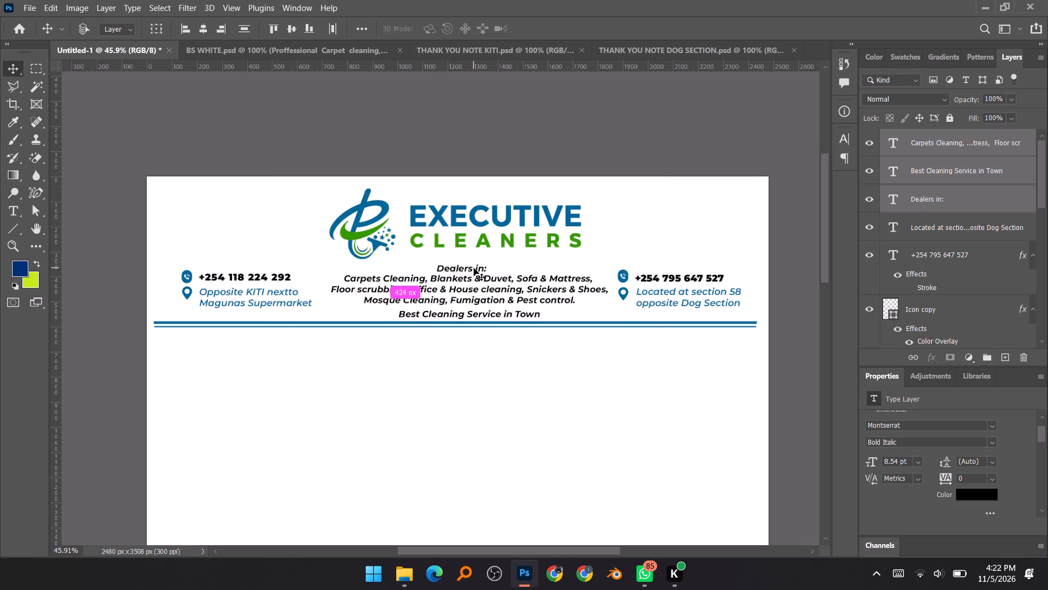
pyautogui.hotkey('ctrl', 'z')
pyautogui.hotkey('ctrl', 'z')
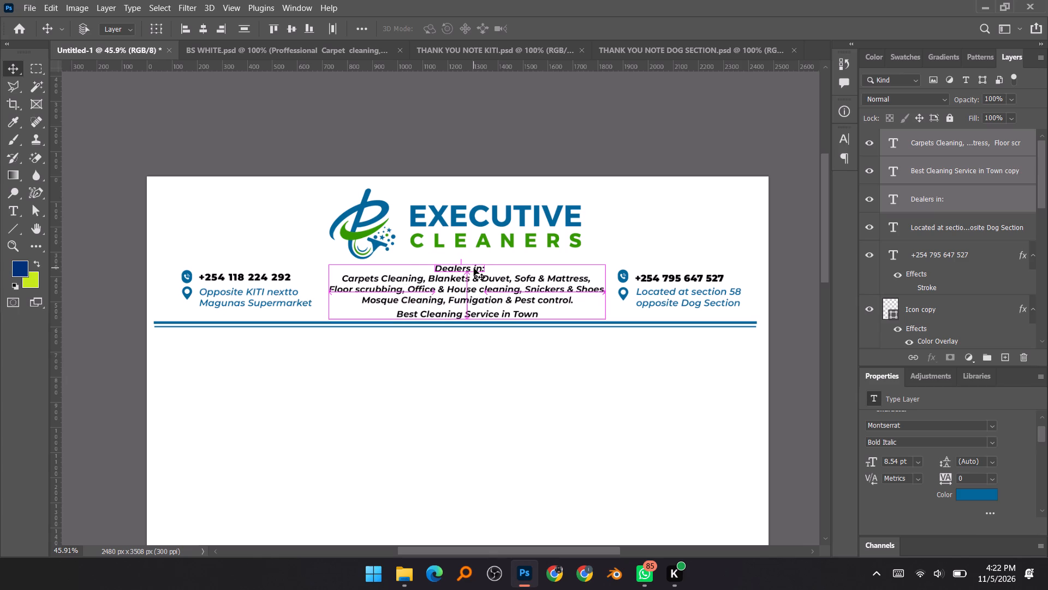
# Select only the "Dealers in:" heading and nudge it slightly right and up above the services text.
pyautogui.click(495, 255)
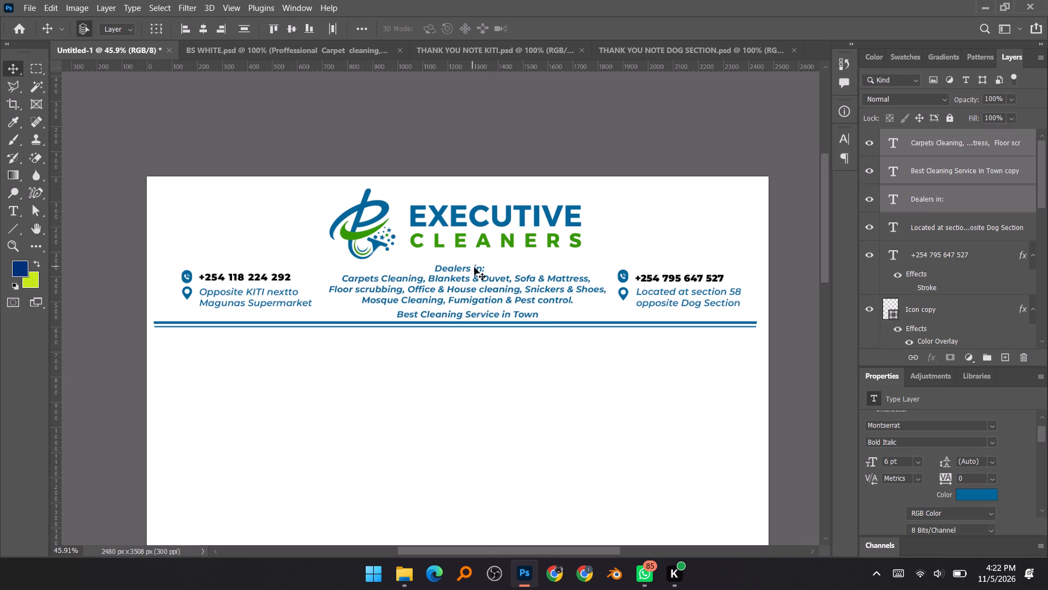
pyautogui.click(476, 269)
pyautogui.press('Right')
pyautogui.press('Right')
pyautogui.press('Right')
pyautogui.press('Right')
pyautogui.press('Right')
pyautogui.press('Right')
pyautogui.press('Right')
pyautogui.press('Right')
pyautogui.press('Right')
pyautogui.press('Right')
pyautogui.press('Right')
pyautogui.press('Right')
pyautogui.press('Right')
pyautogui.press('Right')
pyautogui.press('Right')
pyautogui.press('Right')
pyautogui.press('Right')
pyautogui.press('Right')
pyautogui.press('Right')
pyautogui.press('Right')
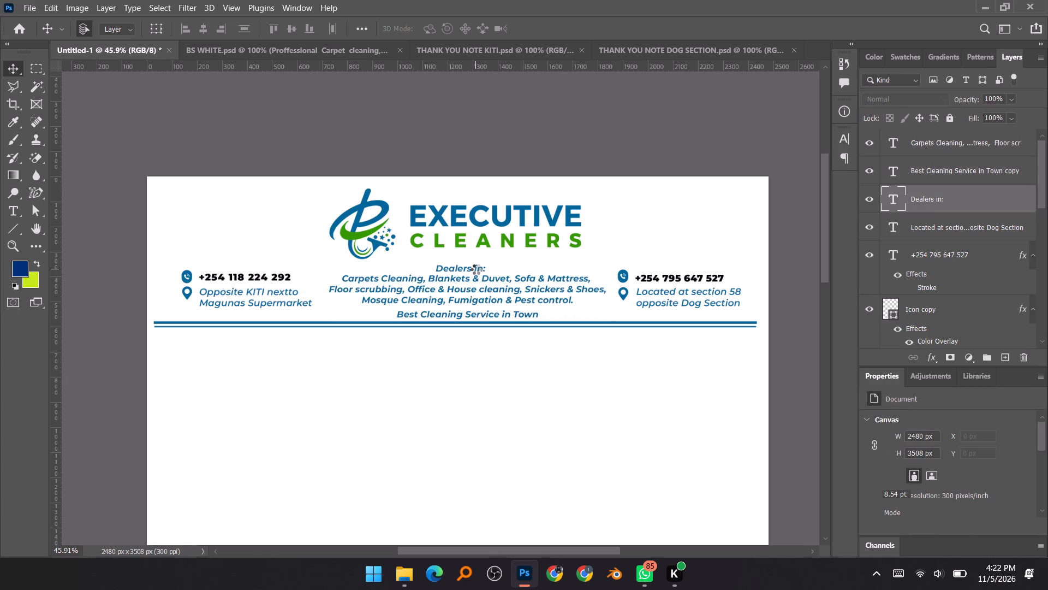
pyautogui.press('Right')
pyautogui.press('Up')
pyautogui.press('Up')
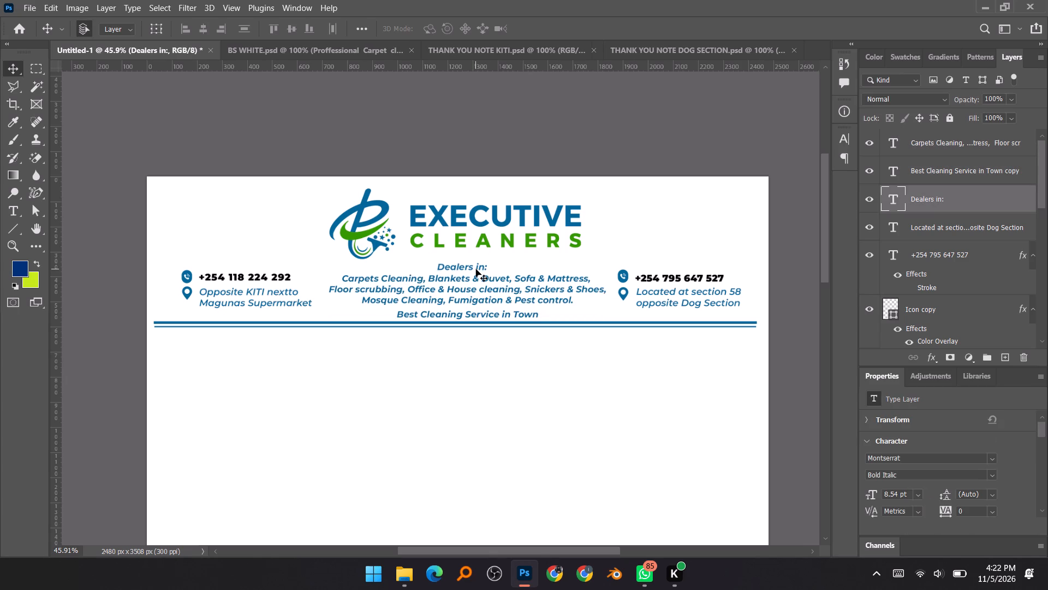
# Capture a screenshot of the letterhead header, from the top page edge down to the double dividing line.
pyautogui.press('Print')
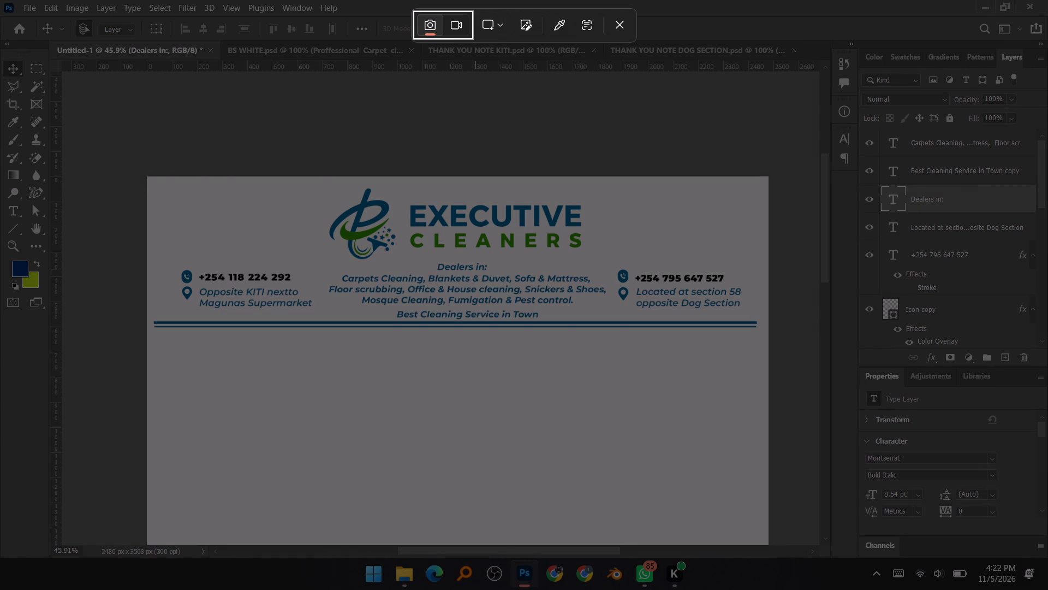
pyautogui.moveTo(144, 176); pyautogui.dragTo(761, 329)
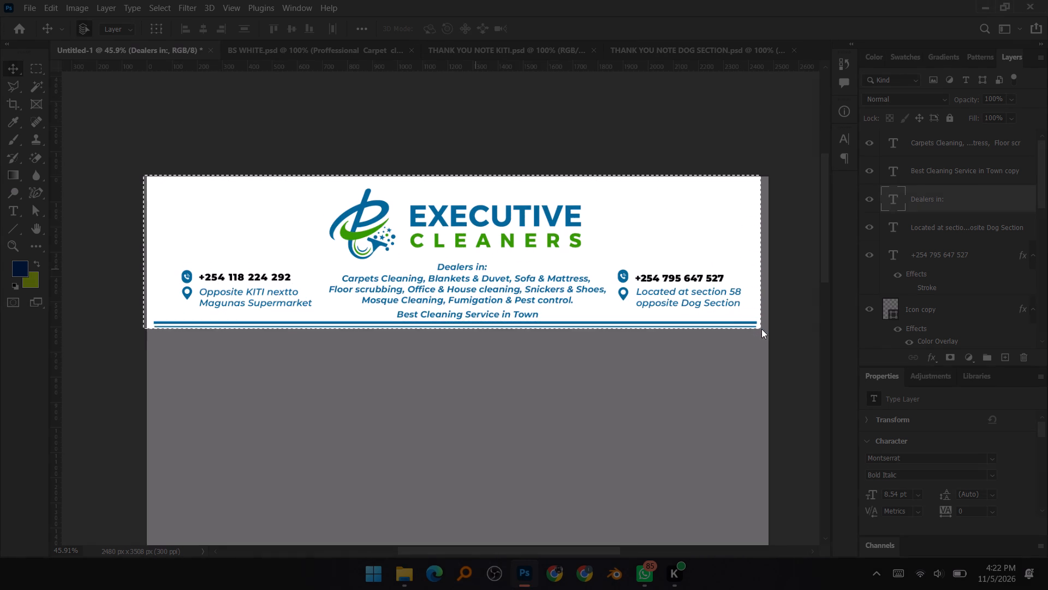
pyautogui.moveTo(761, 329); pyautogui.dragTo(765, 329)
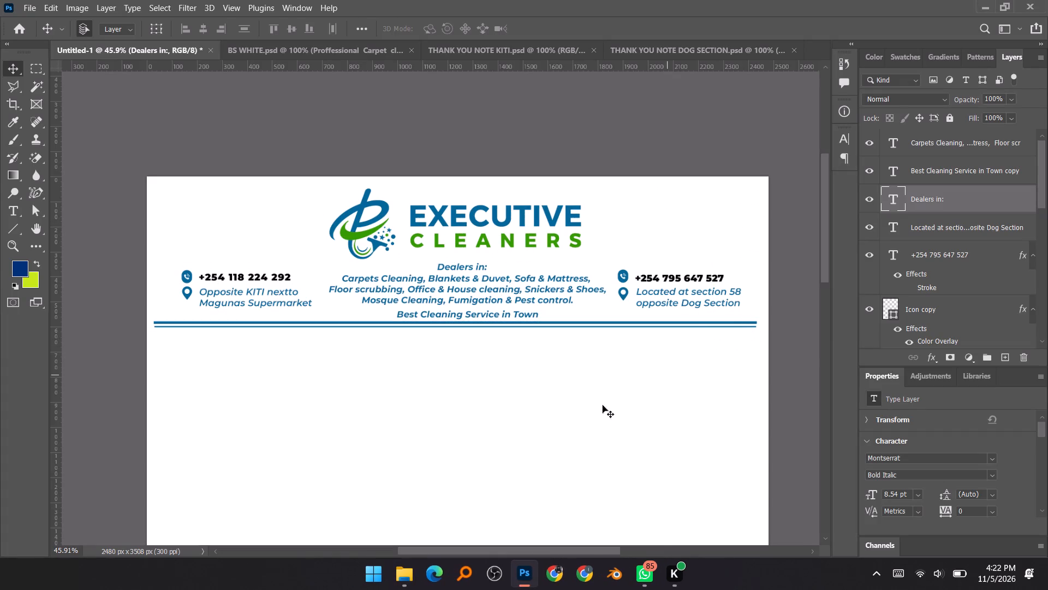